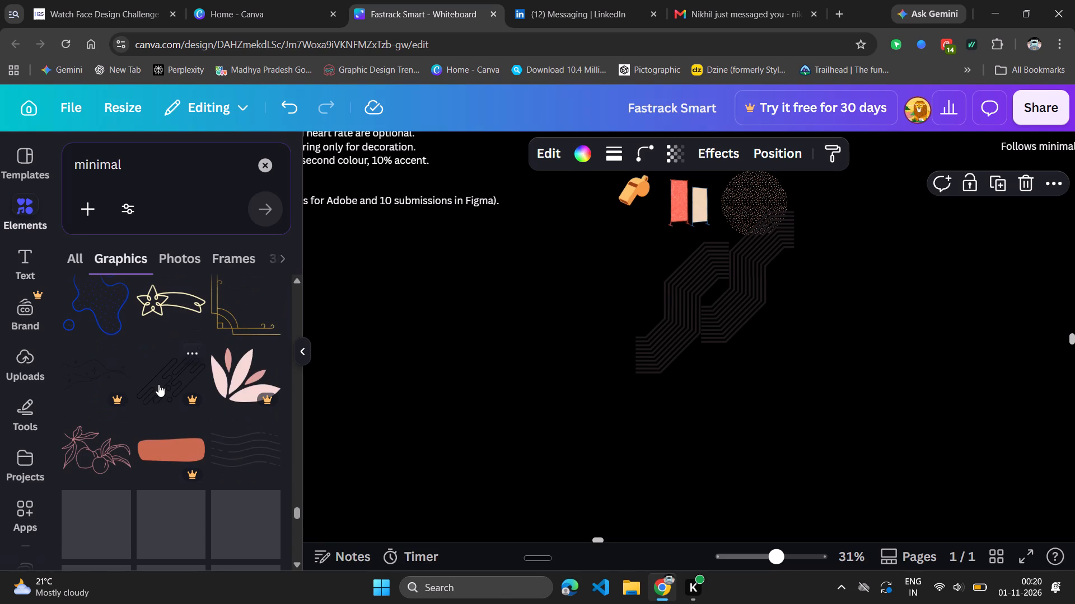
Browse the graphics results for "minimal" for elements suited to the watch face design.
scroll(158, 384, "down", 3)
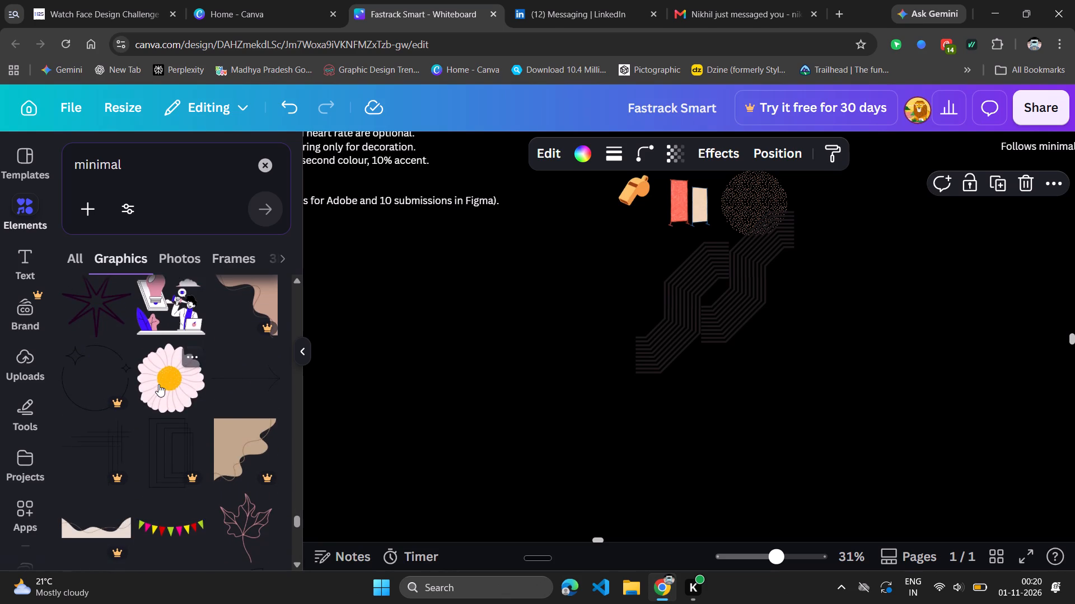
scroll(158, 384, "down", 5)
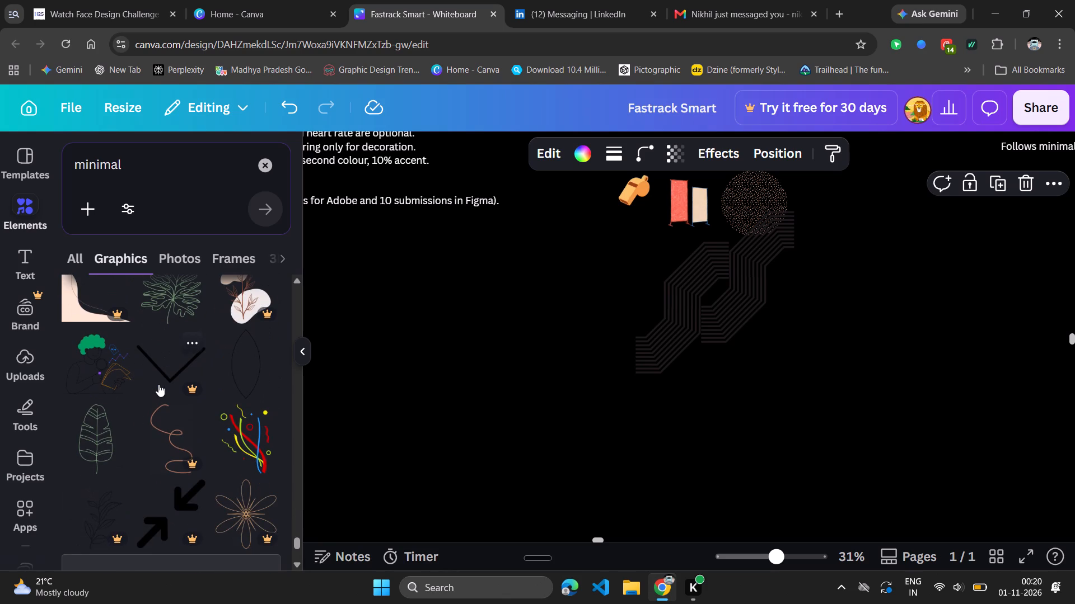
scroll(158, 384, "down", 3)
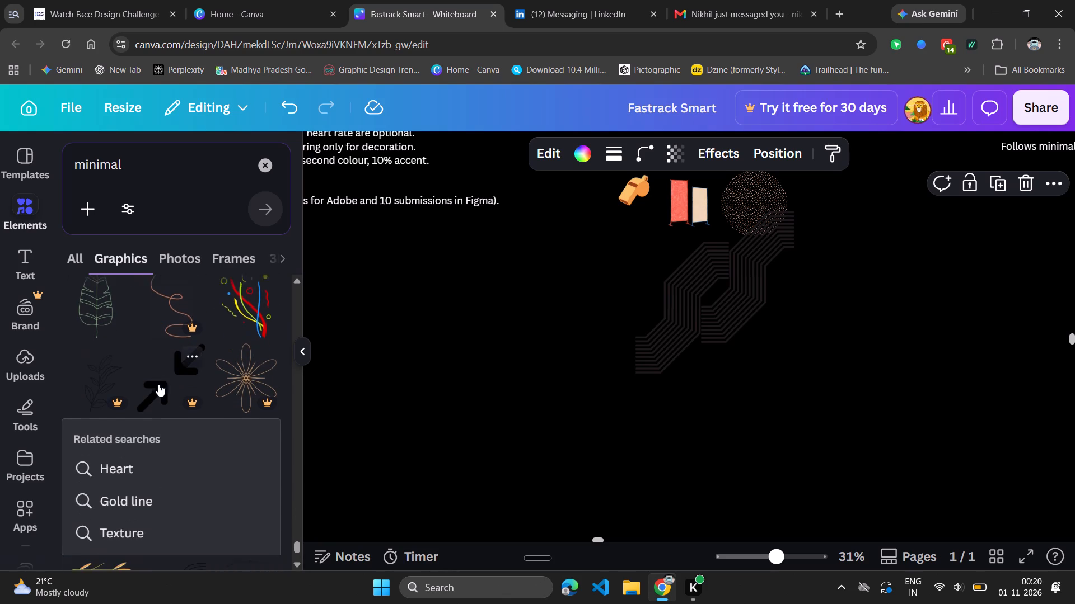
scroll(158, 384, "down", 4)
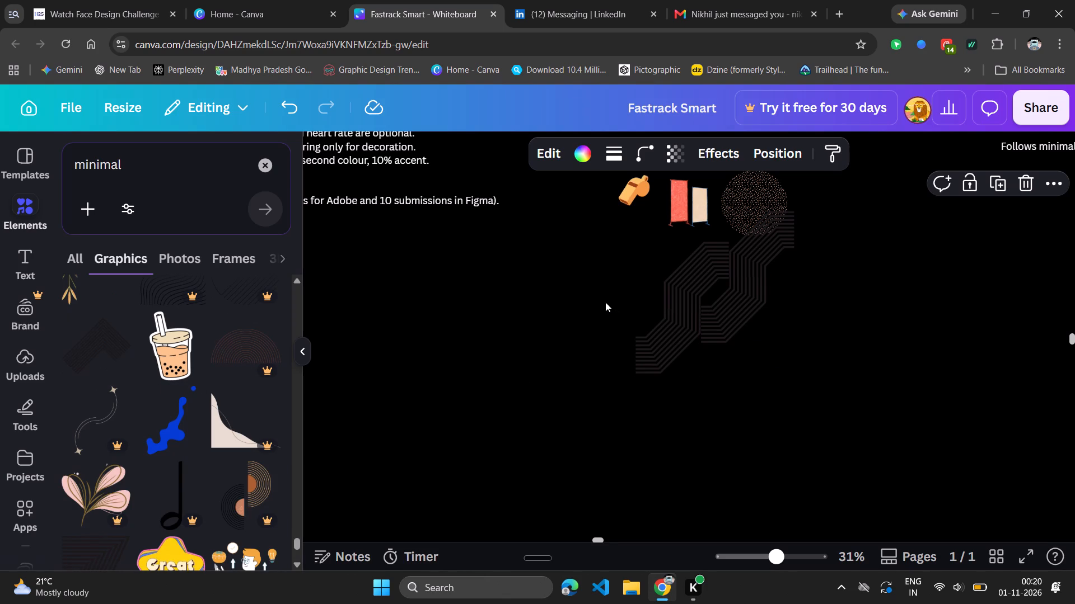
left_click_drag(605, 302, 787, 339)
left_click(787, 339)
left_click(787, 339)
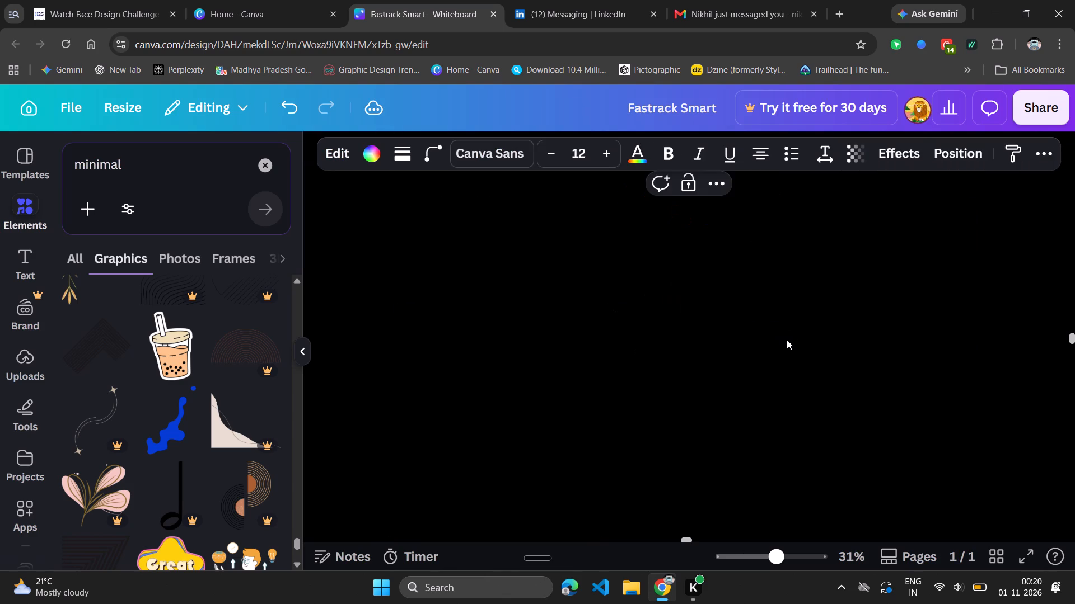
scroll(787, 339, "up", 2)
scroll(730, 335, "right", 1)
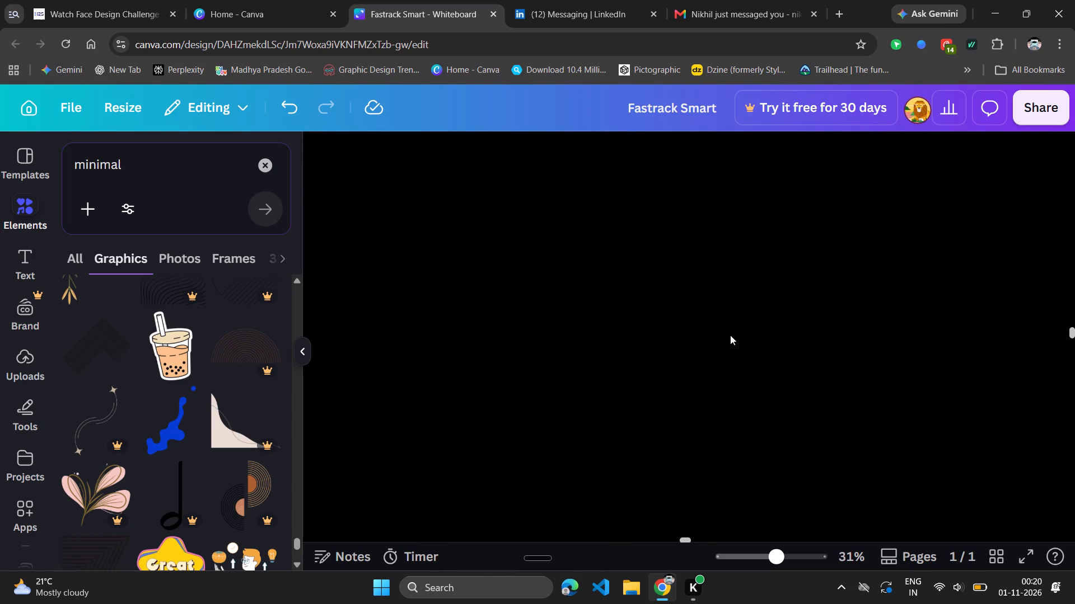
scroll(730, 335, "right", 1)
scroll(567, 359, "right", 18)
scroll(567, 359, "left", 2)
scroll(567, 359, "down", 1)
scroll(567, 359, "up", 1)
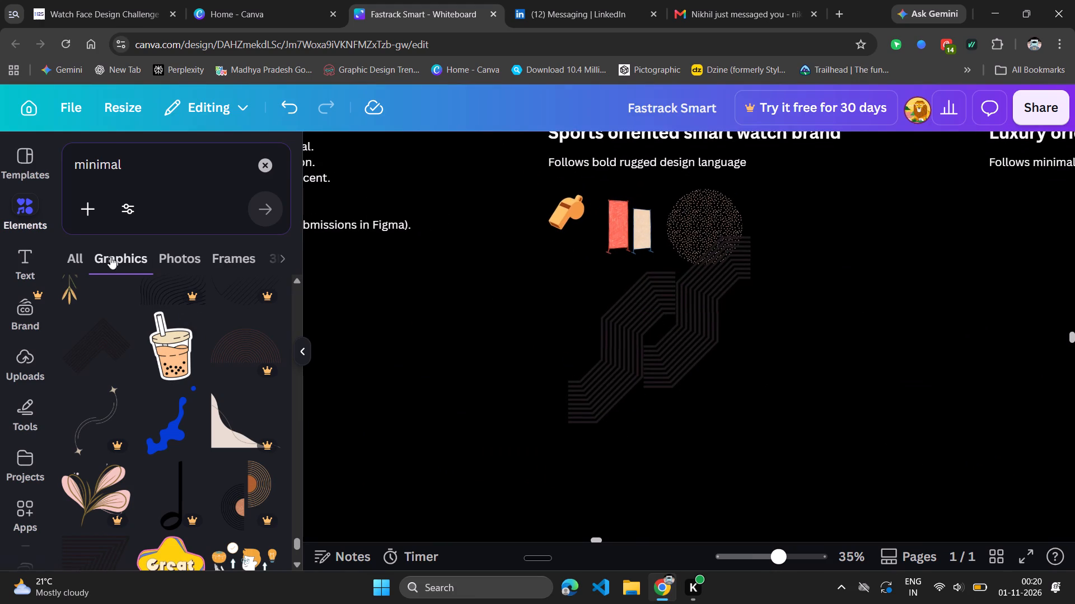
Clear the "minimal" element search and add a circle from the Shapes category to the whiteboard.
left_click(76, 254)
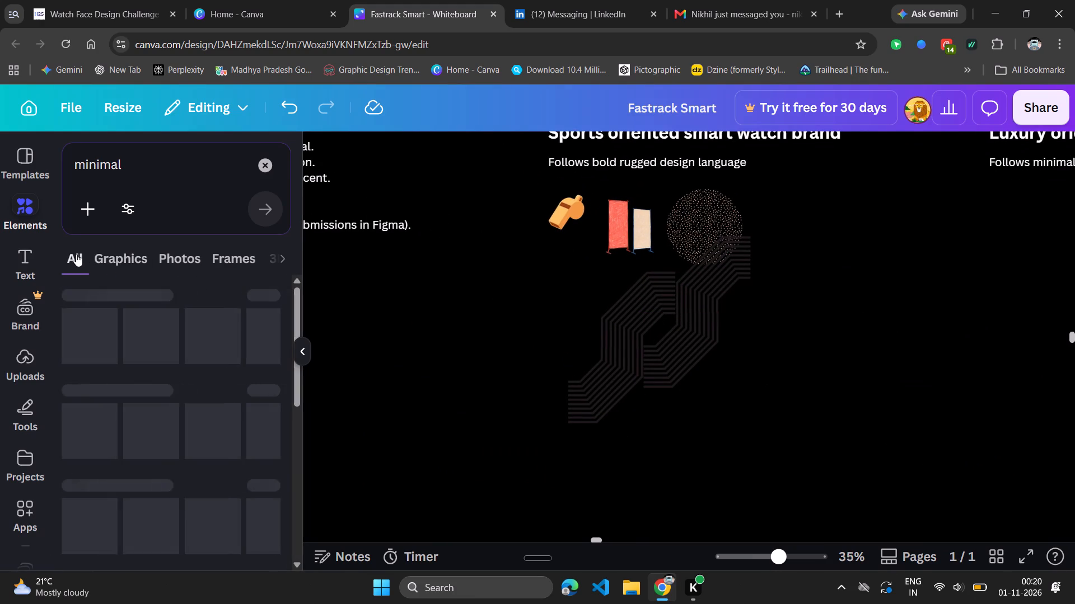
scroll(198, 450, "down", 2)
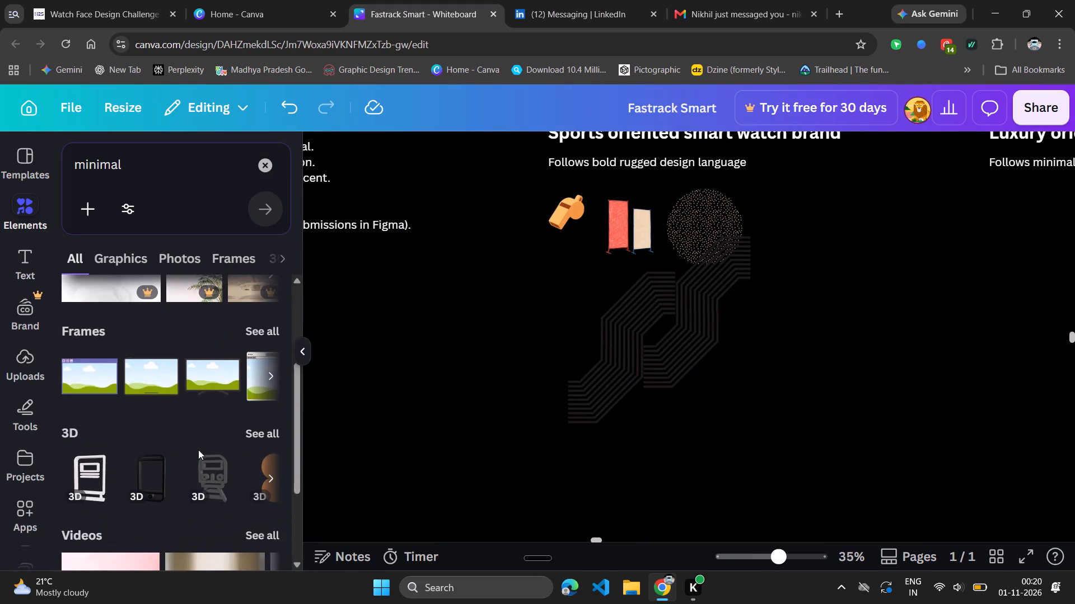
scroll(198, 450, "down", 3)
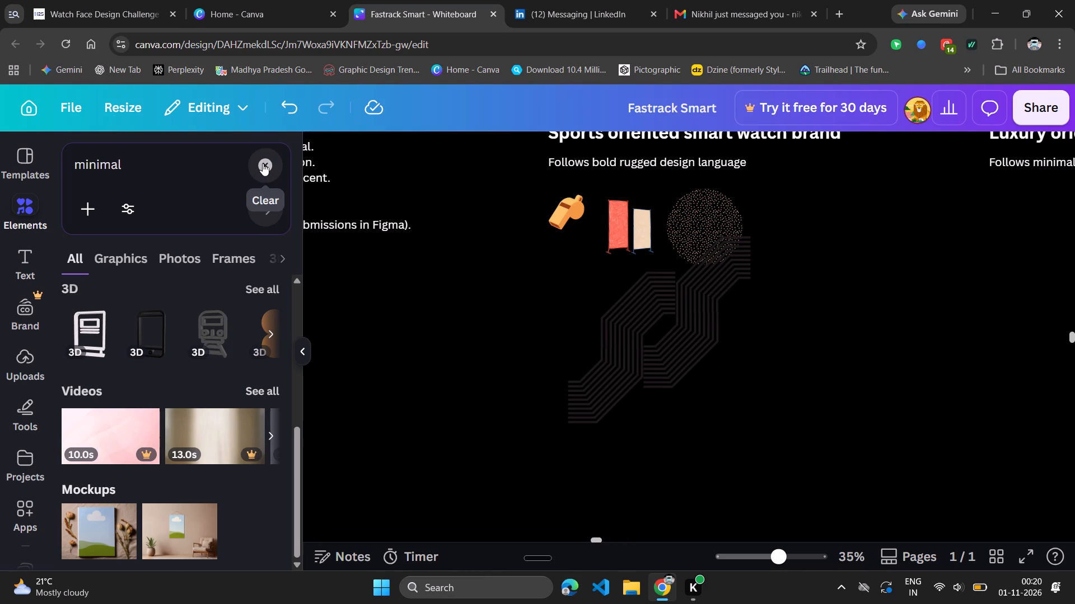
left_click(263, 163)
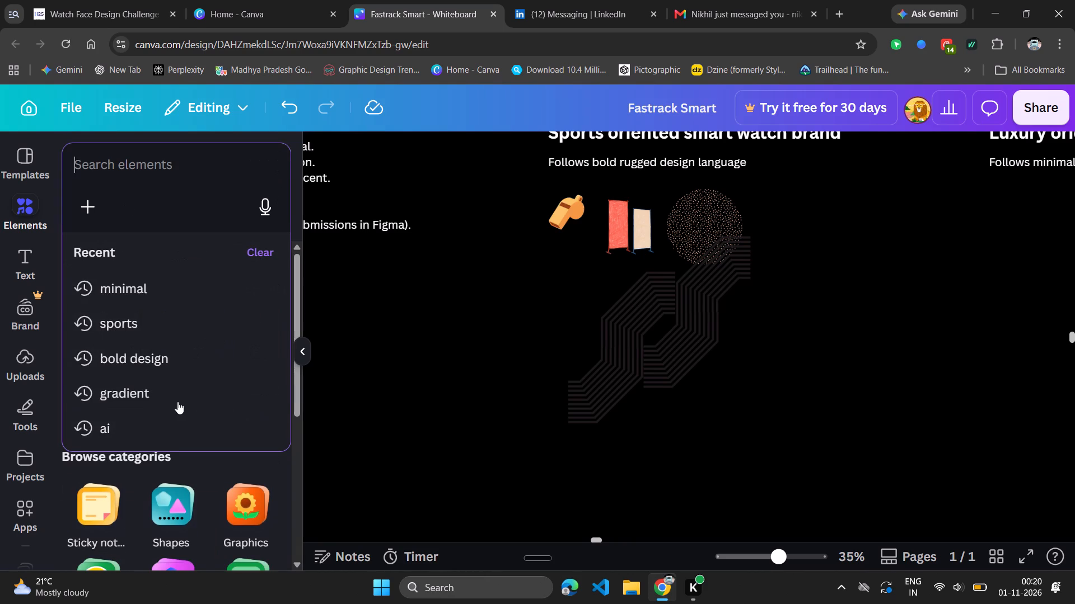
scroll(162, 535, "down", 2)
scroll(162, 535, "up", 2)
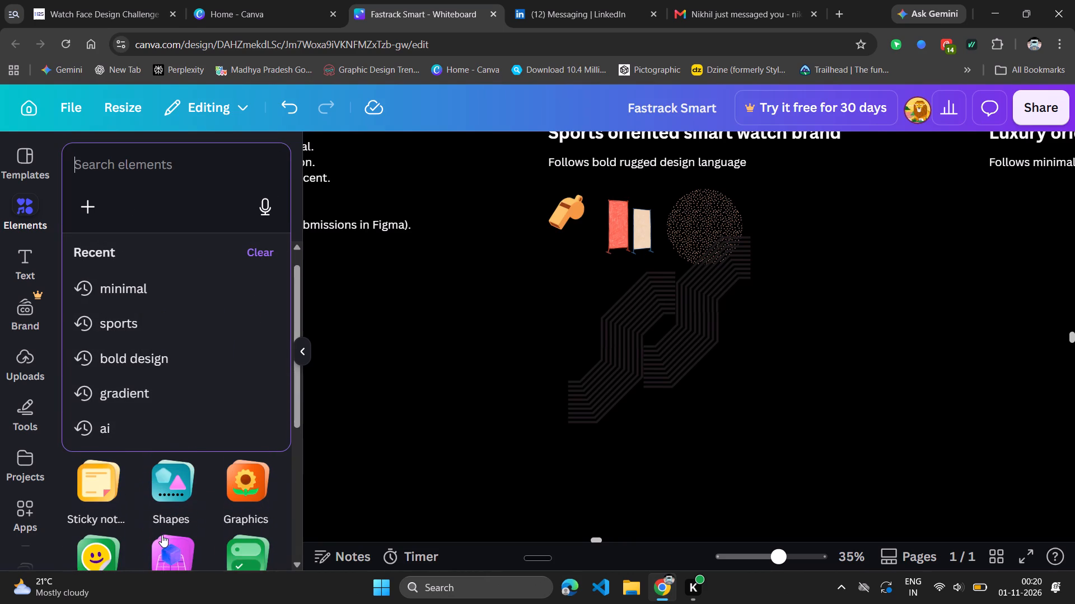
left_click(334, 328)
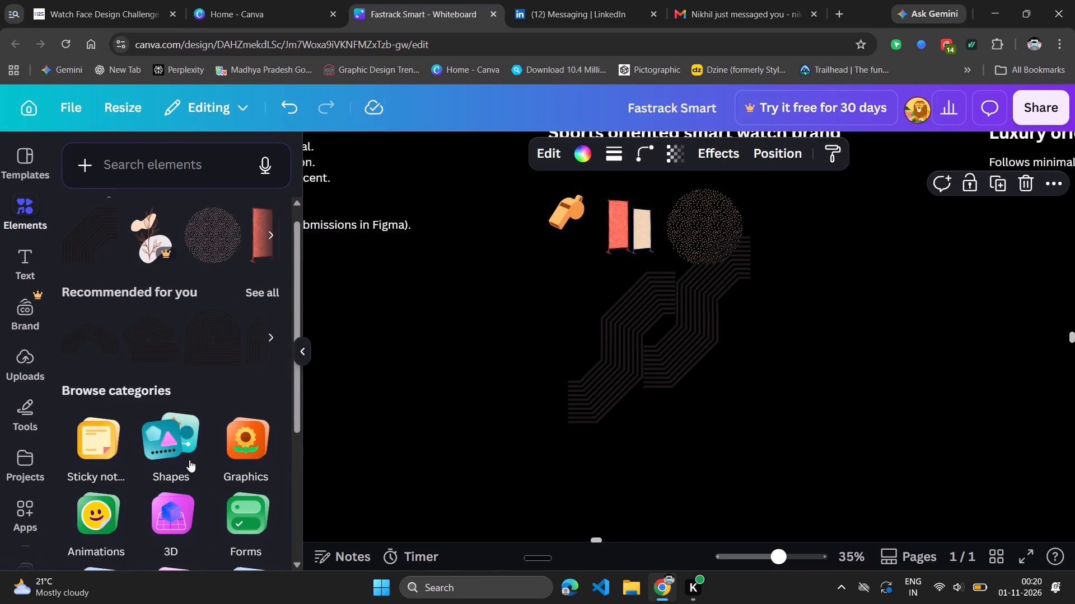
scroll(189, 460, "down", 1)
left_click(168, 330)
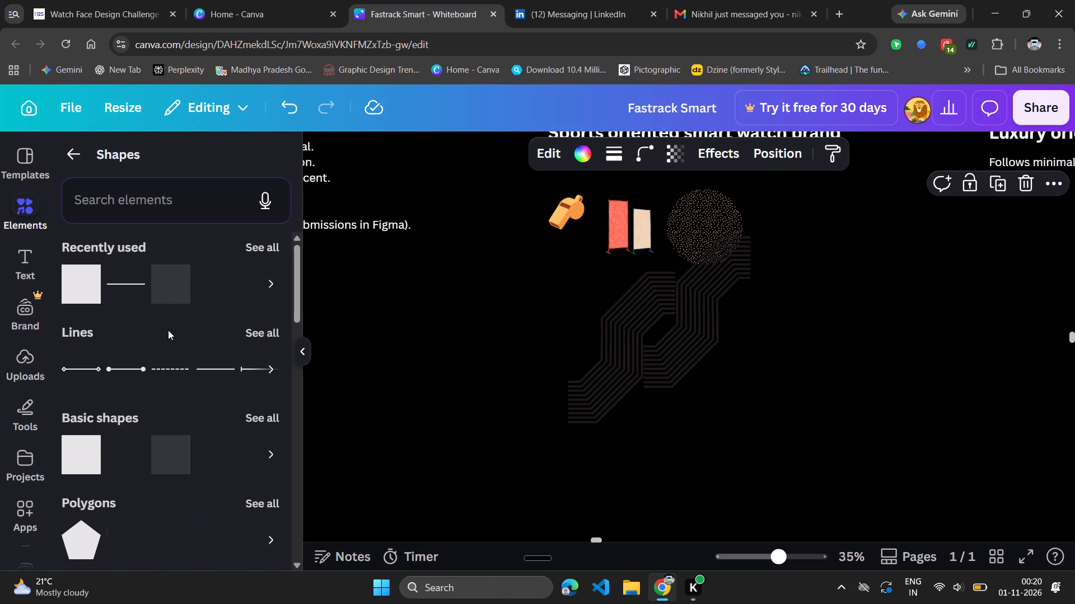
left_click(174, 299)
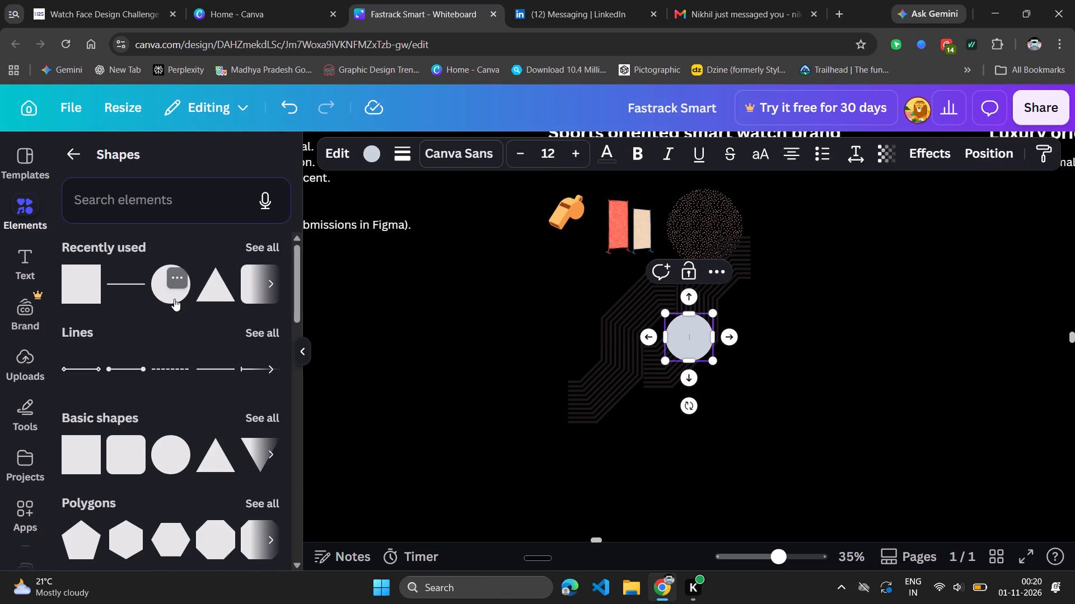
Enlarge the circle to about four times its width and place it below the striped line patterns.
left_click_drag(716, 363, 881, 493)
left_click_drag(788, 436, 675, 461)
left_click(848, 413)
Bring one striped line pattern to the front and position it over the circle's upper-left part.
scroll(848, 413, "down", 1)
left_click_drag(565, 235, 638, 257)
left_click(638, 257)
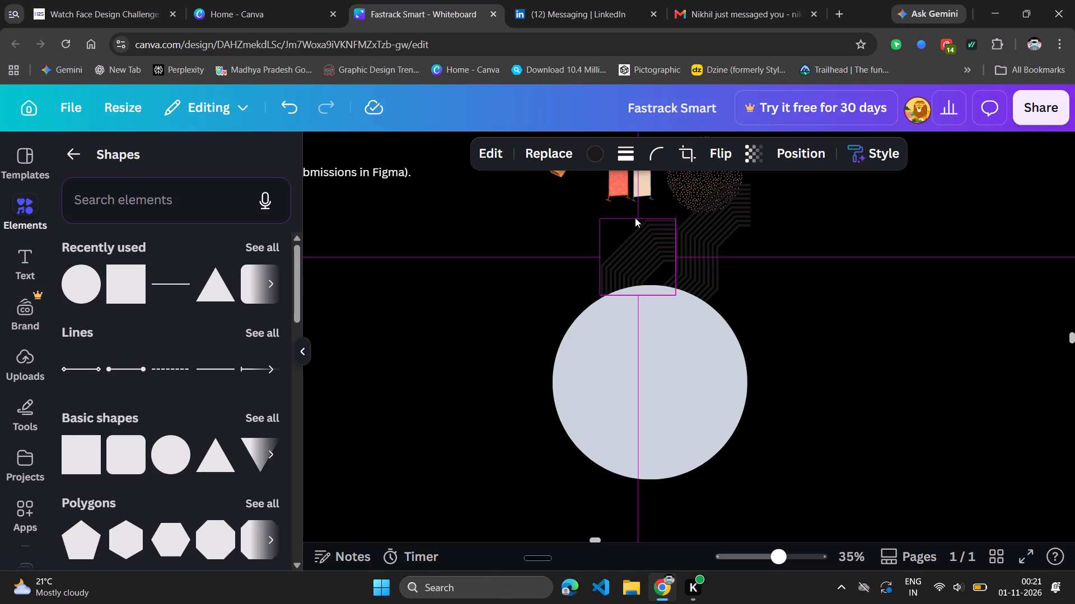
key("ctrl+alt+bracketleft")
key("ctrl+alt+bracketright")
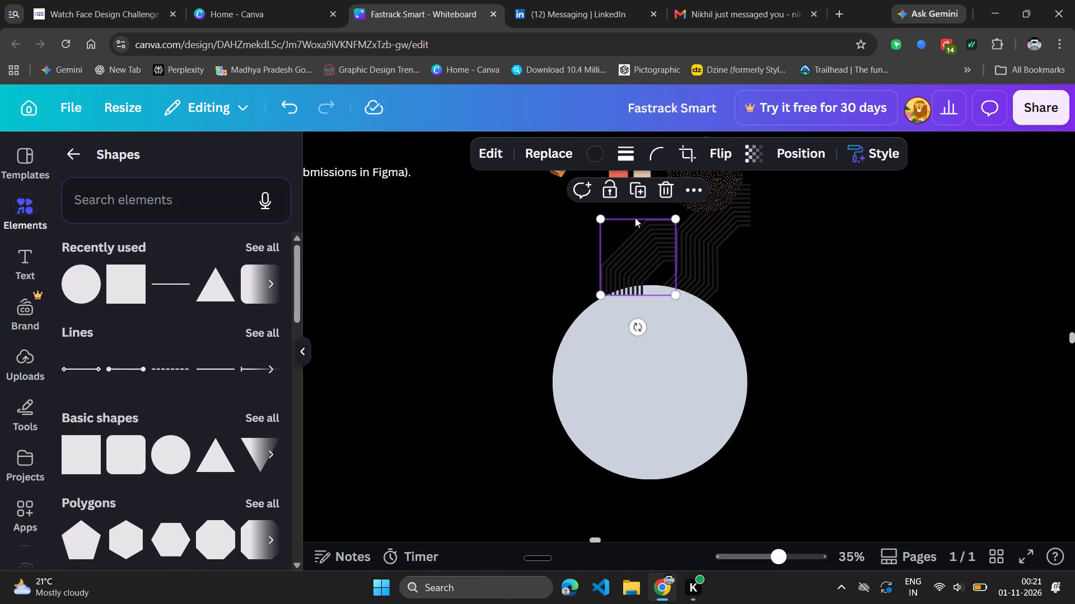
left_click_drag(638, 226, 598, 295)
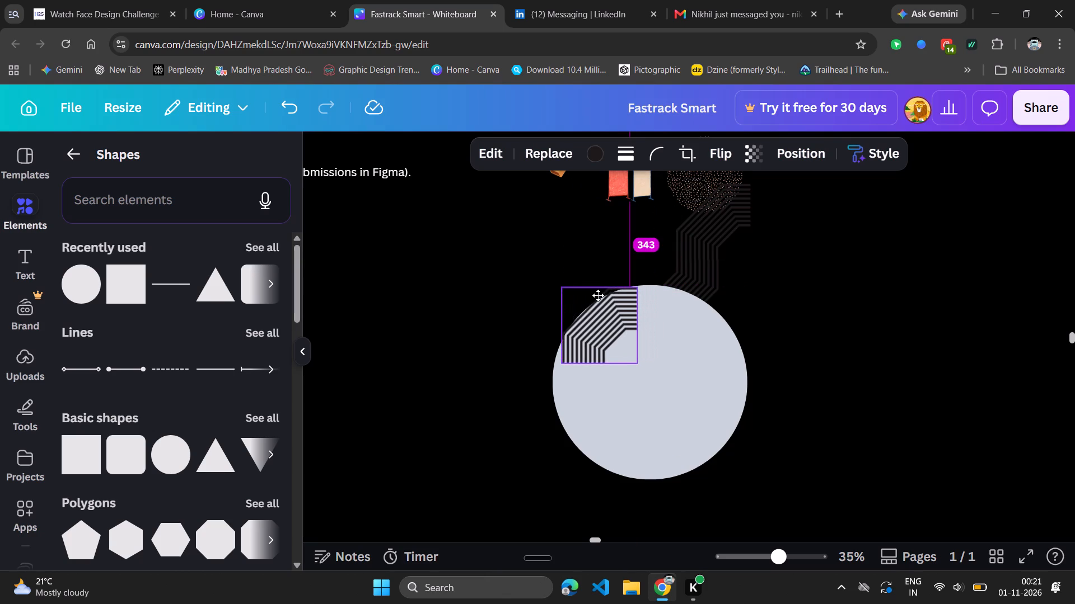
left_click_drag(598, 295, 600, 294)
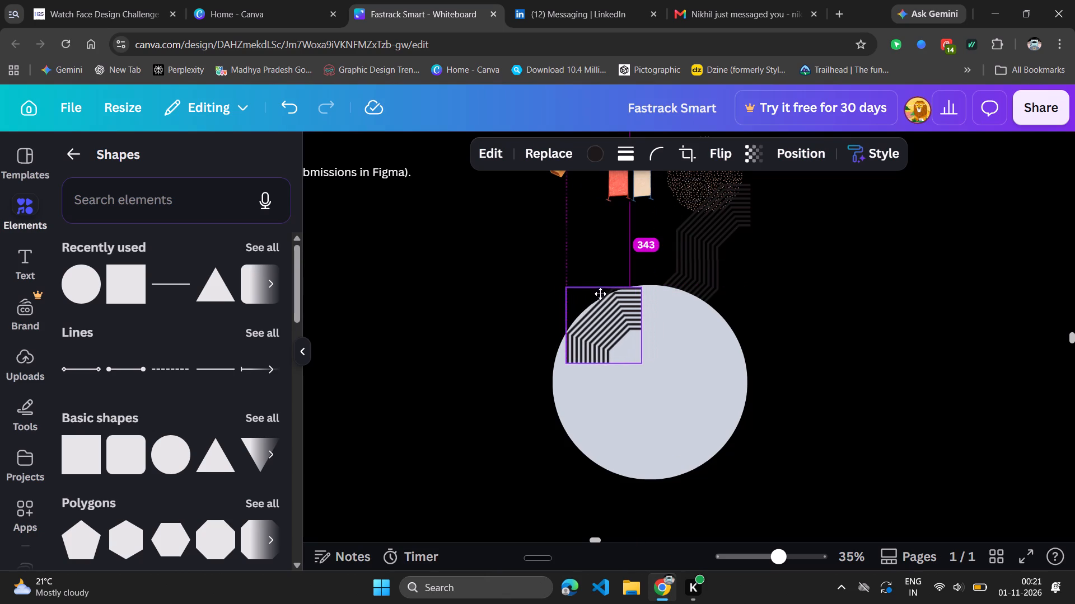
left_click_drag(600, 294, 607, 300)
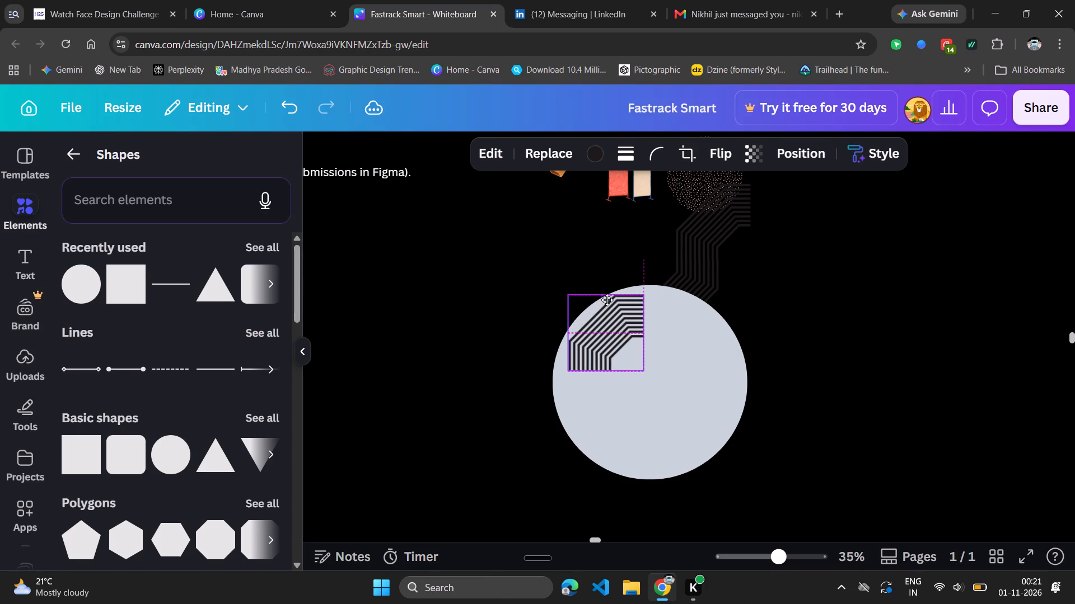
left_click_drag(607, 300, 606, 303)
Delete the striped line pattern that overlaps the circle's upper-right edge.
left_click(686, 261)
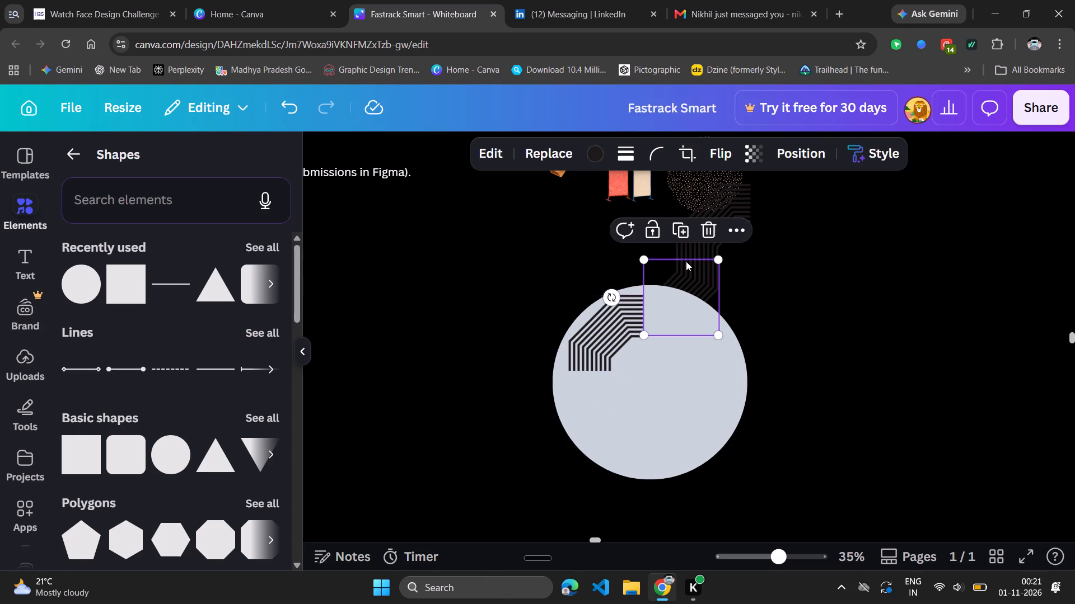
left_click(769, 219)
left_click(700, 271)
key("Delete")
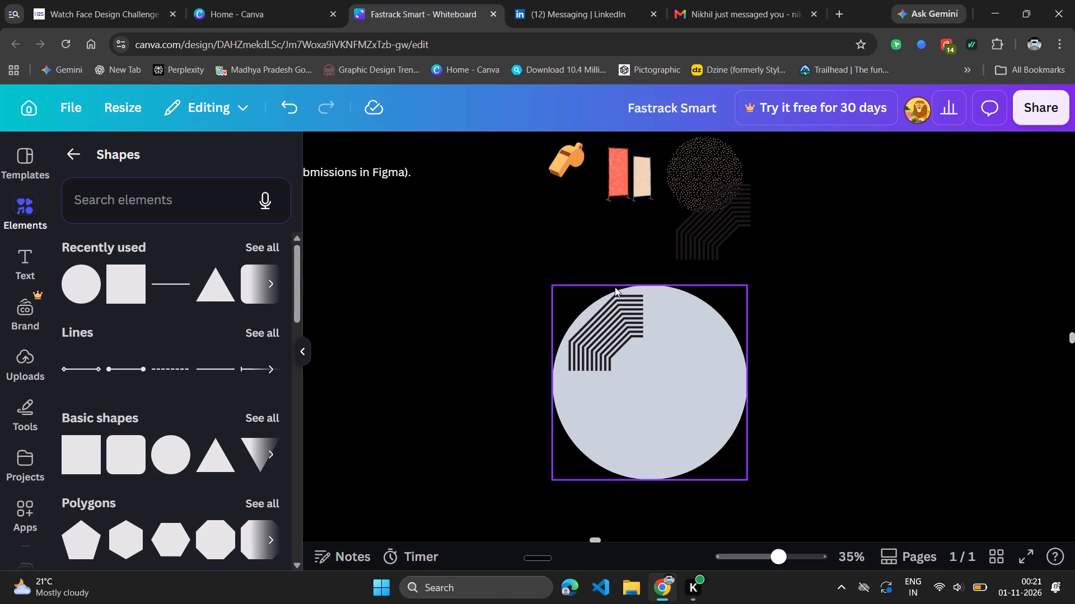
Move the circle down, separate the two overlapping striped patterns, and delete the one left in the original spot.
left_click_drag(669, 334, 695, 474)
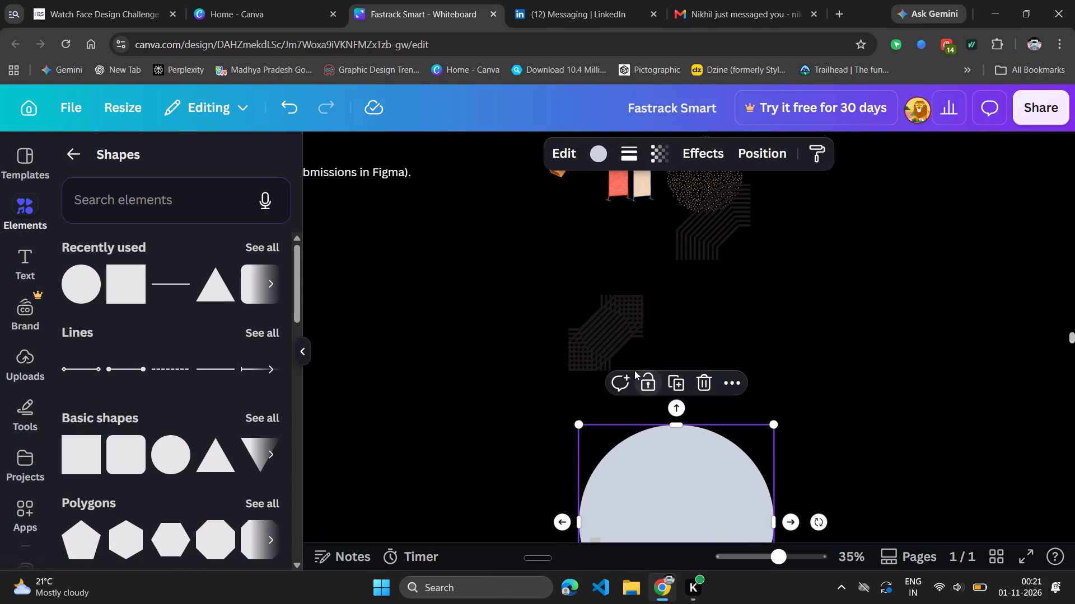
left_click_drag(601, 342, 673, 350)
left_click(588, 342)
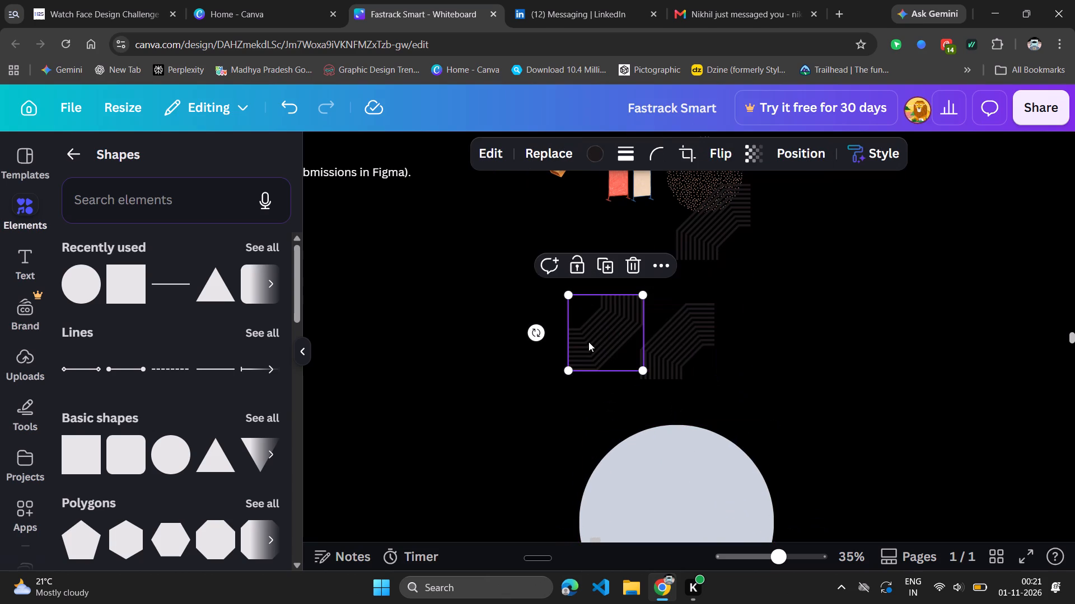
key("Delete")
Give the circle a solid outline with a stroke weight of 1.
scroll(707, 388, "down", 1)
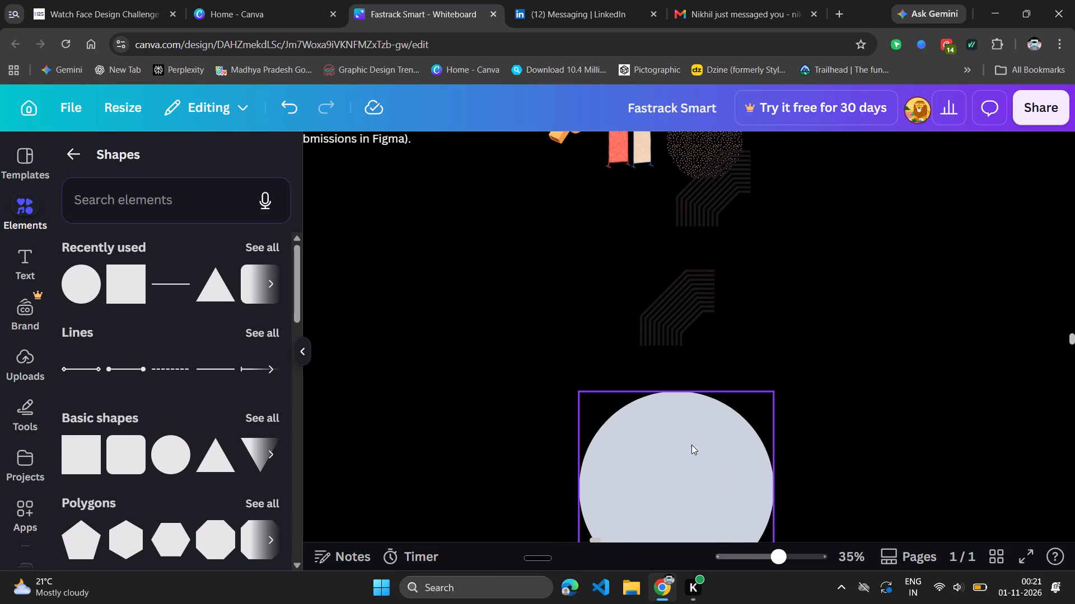
left_click(691, 445)
left_click(624, 153)
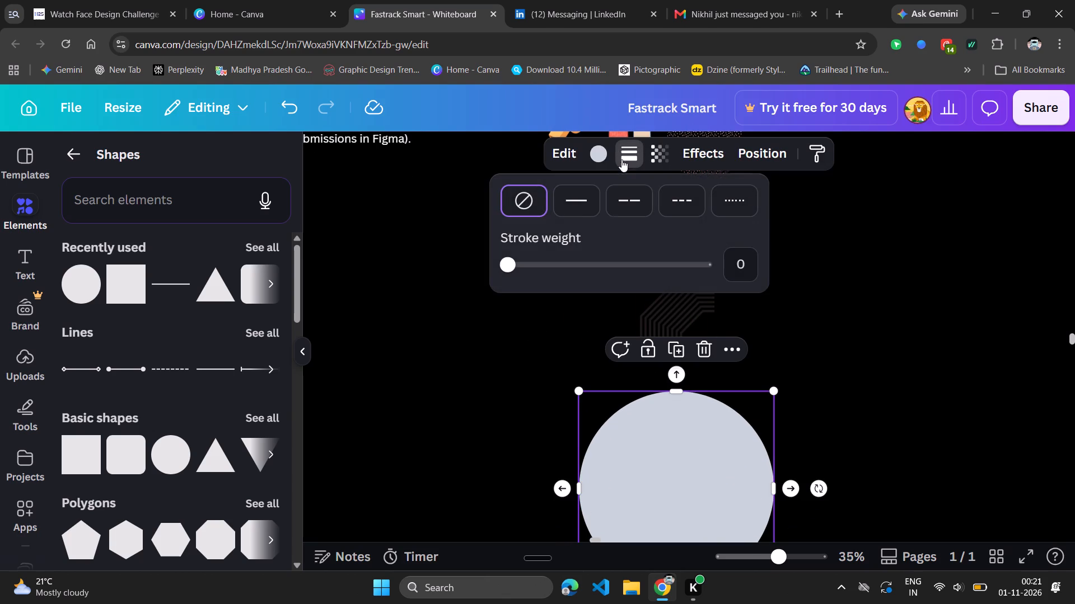
left_click(576, 206)
left_click(746, 263)
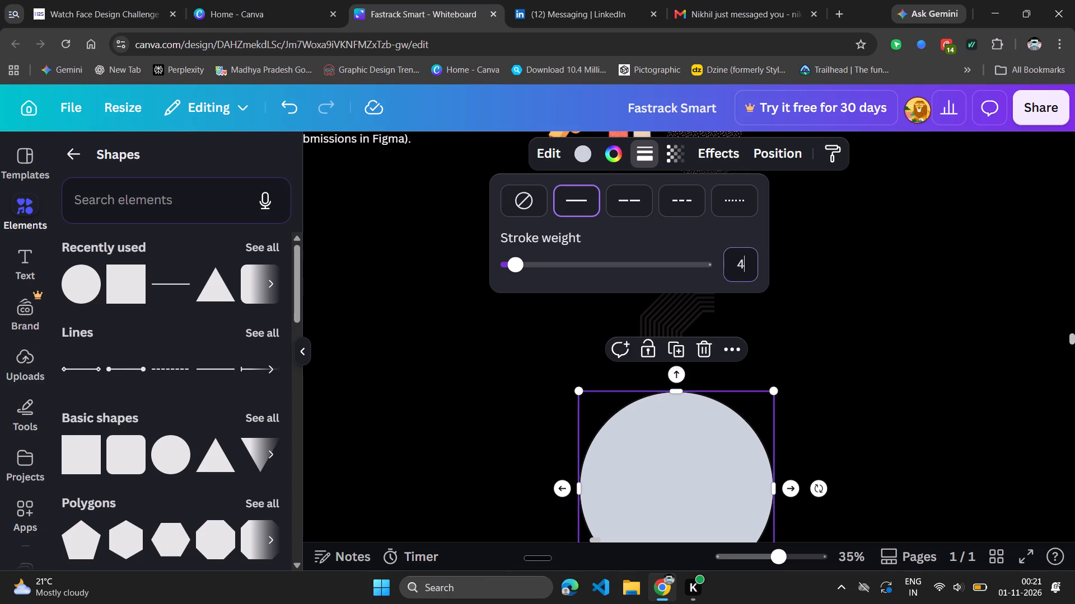
key("Down")
key("Down")
key("Down")
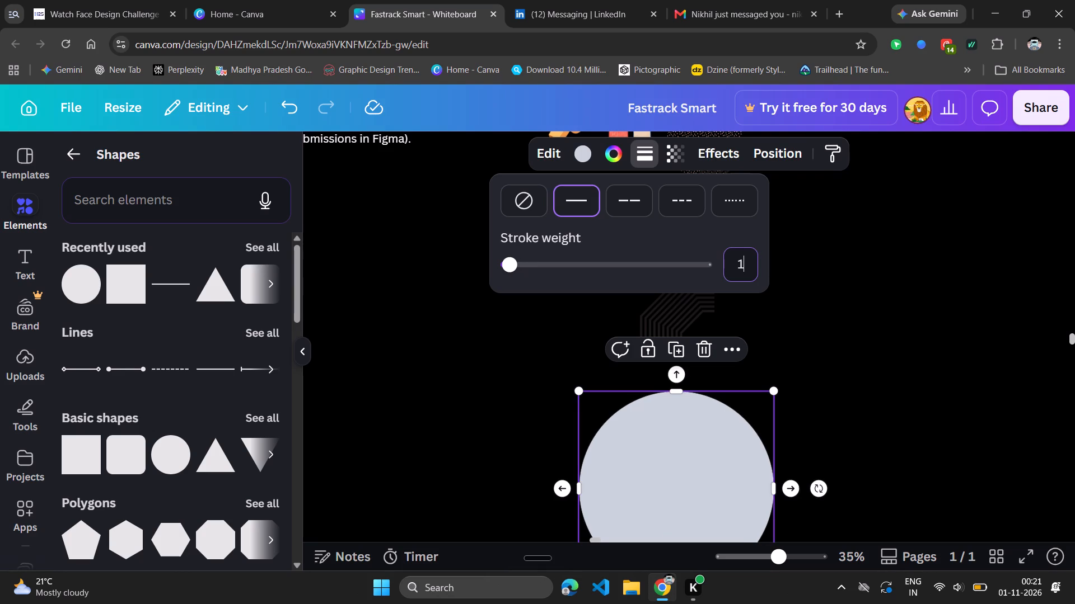
Recolour the circle with a black (#000000) fill and a white stroke.
left_click(587, 155)
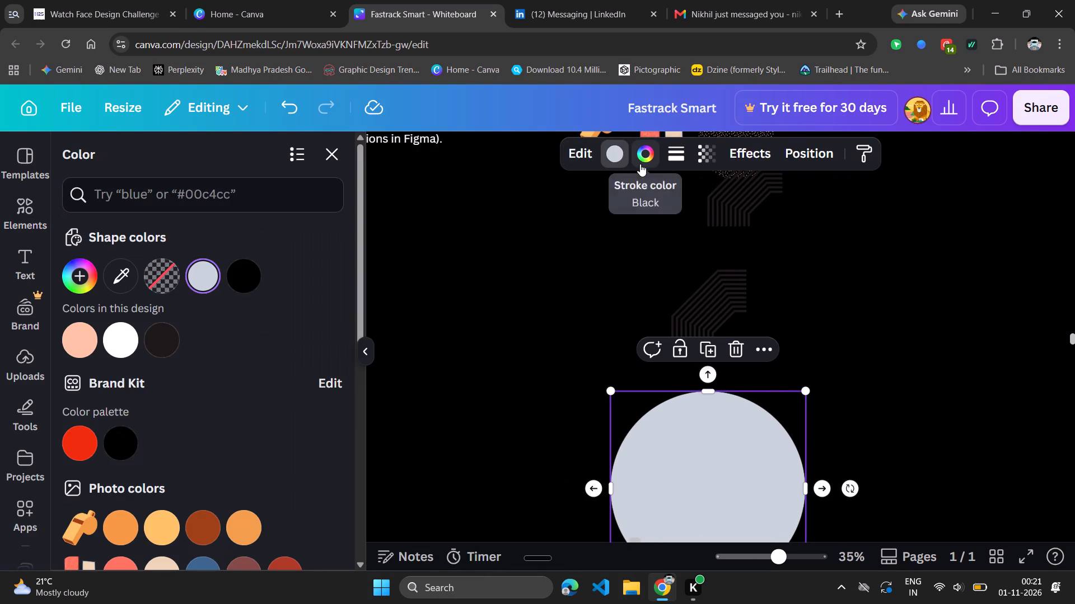
left_click(244, 275)
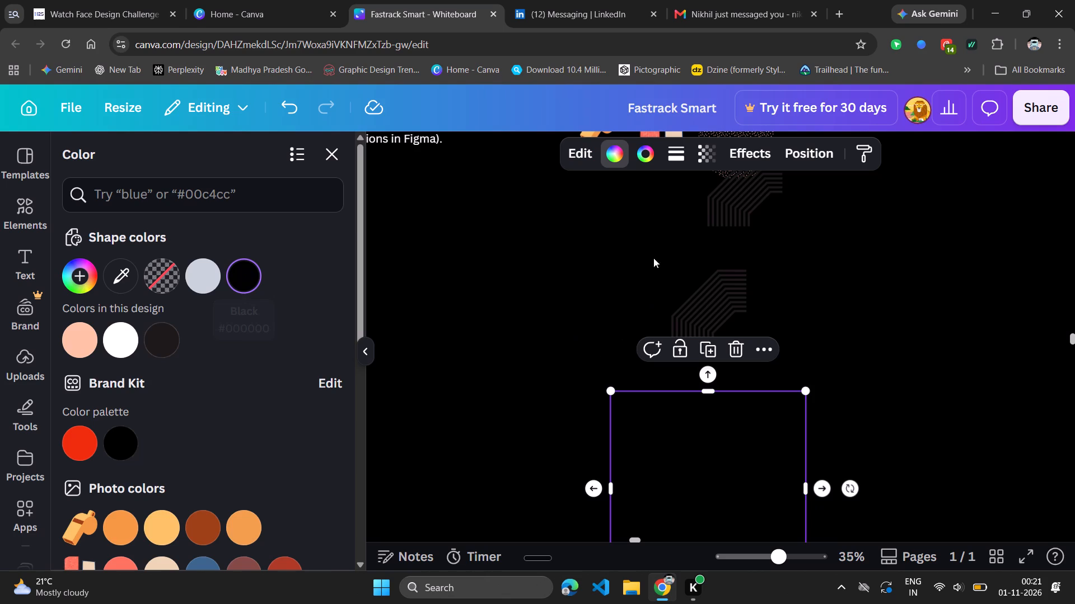
left_click(645, 155)
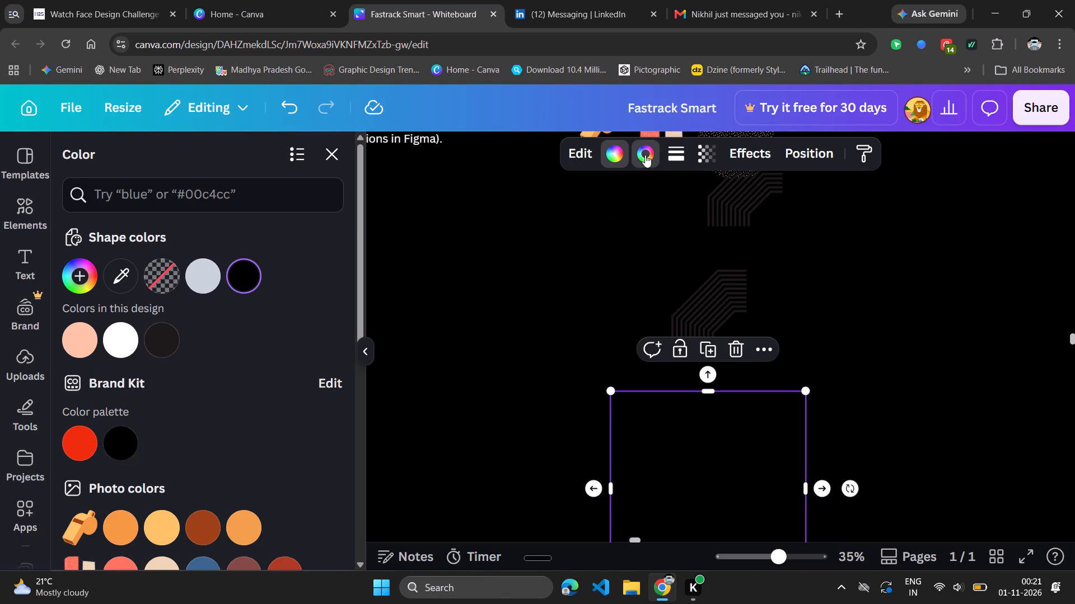
left_click(116, 334)
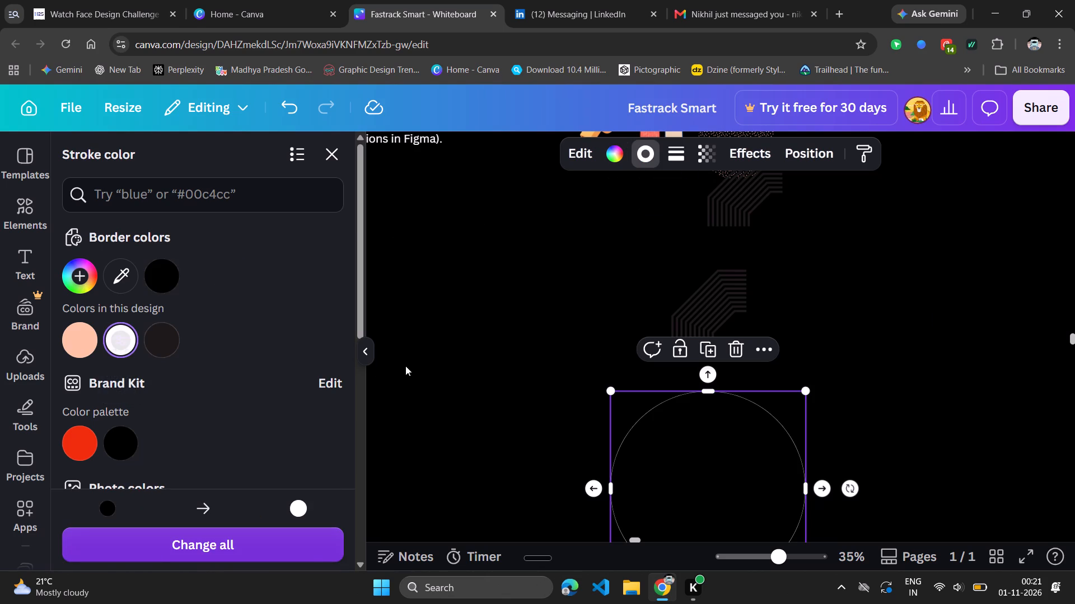
left_click(906, 305)
Place the remaining loose striped pattern in the circle's upper-left quadrant, aligning its lower-right corner with the circle's centre.
scroll(906, 305, "down", 1)
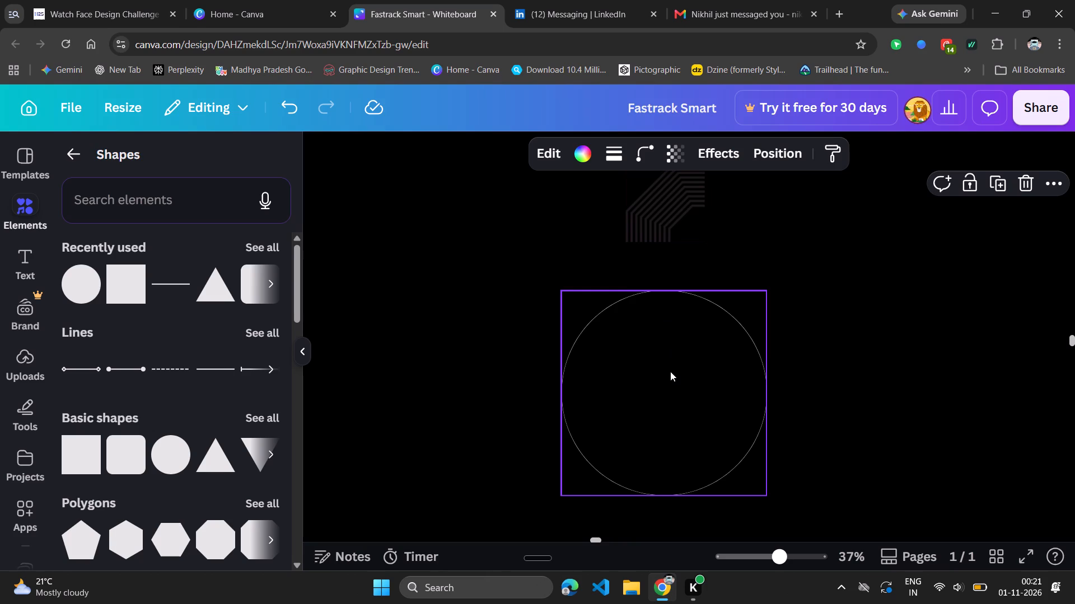
left_click(665, 222)
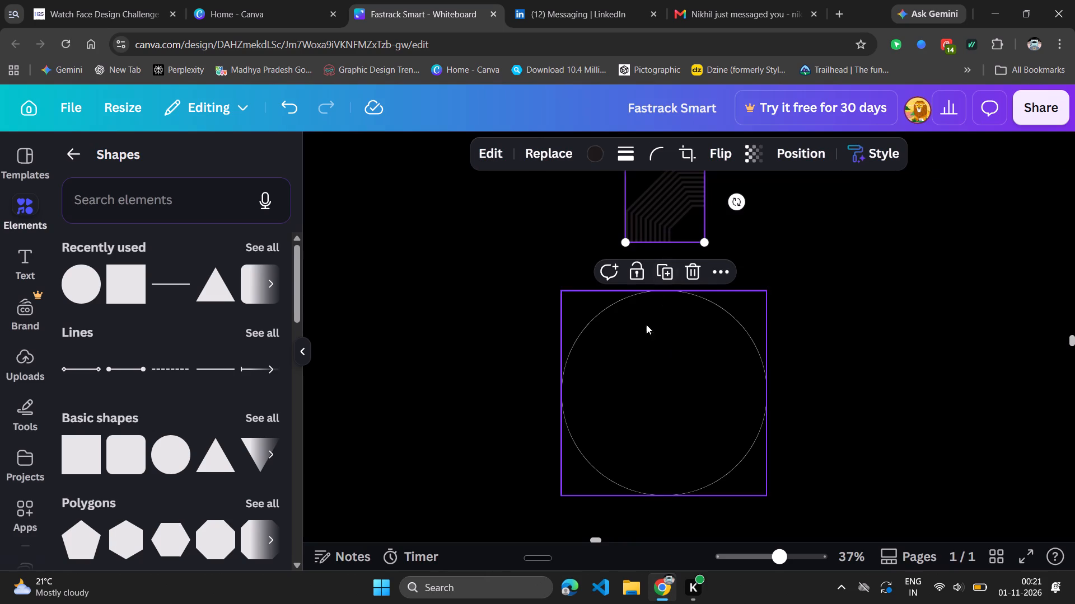
left_click_drag(657, 234, 615, 385)
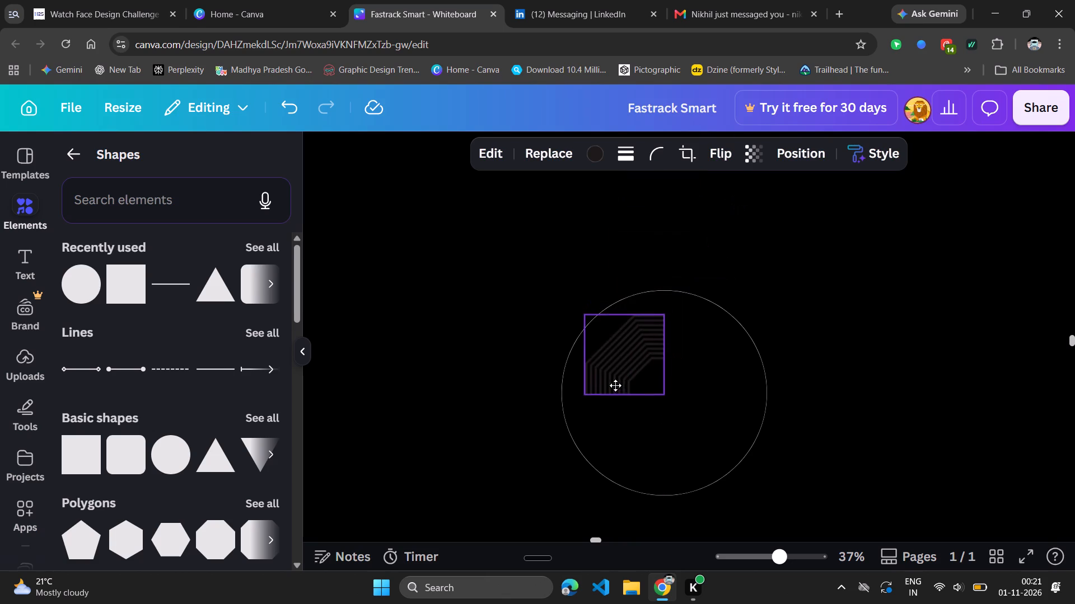
left_click_drag(615, 385, 613, 380)
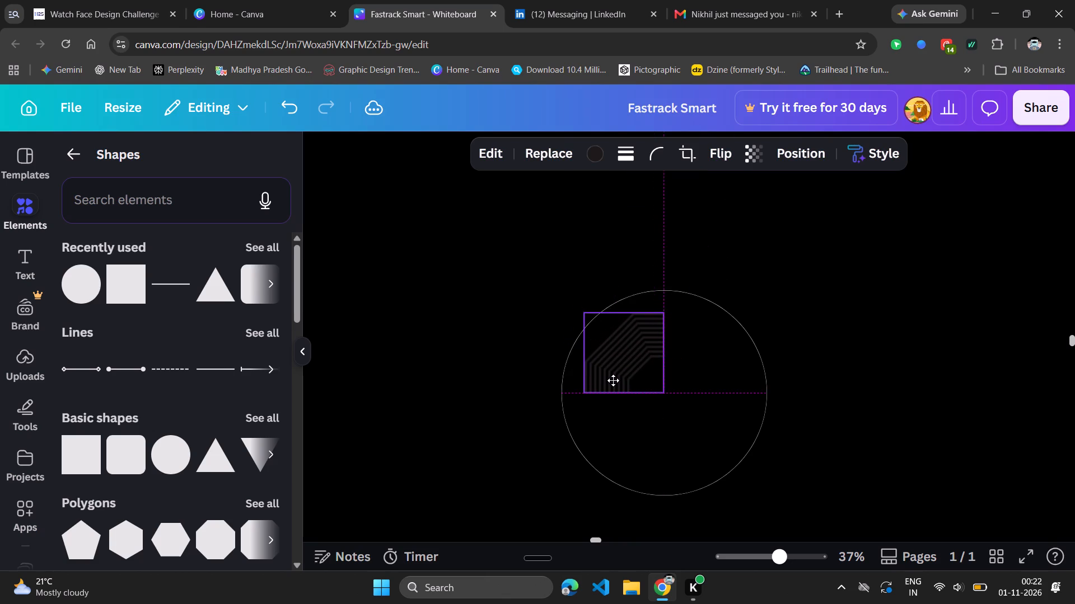
left_click_drag(613, 380, 613, 381)
left_click(774, 321)
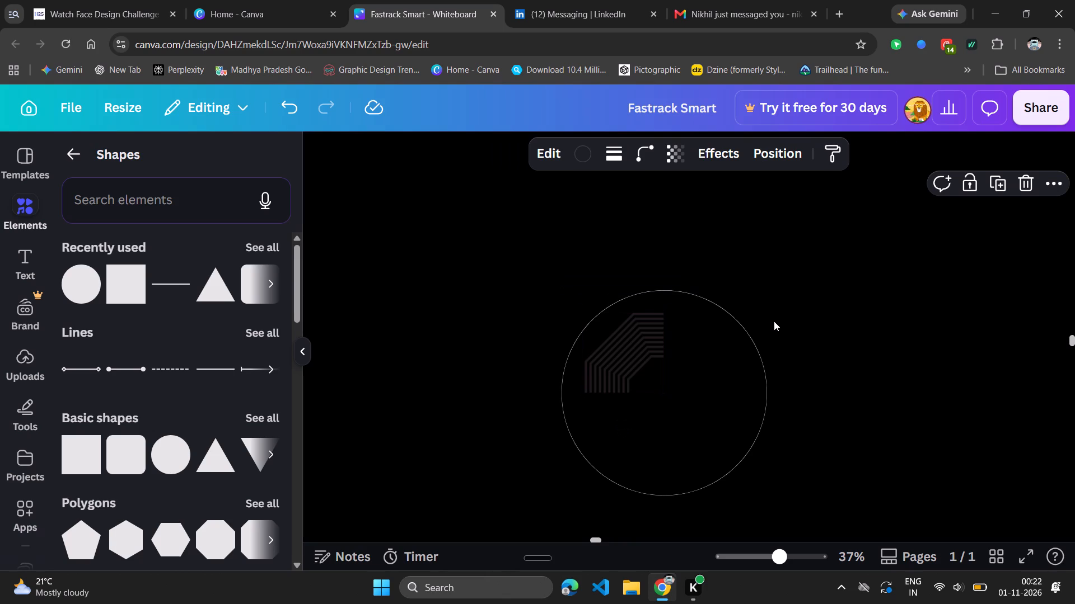
Move the striped pattern up and outward so its corner meets the upper-left corner of the circle's bounding box.
left_click_drag(629, 353, 615, 342)
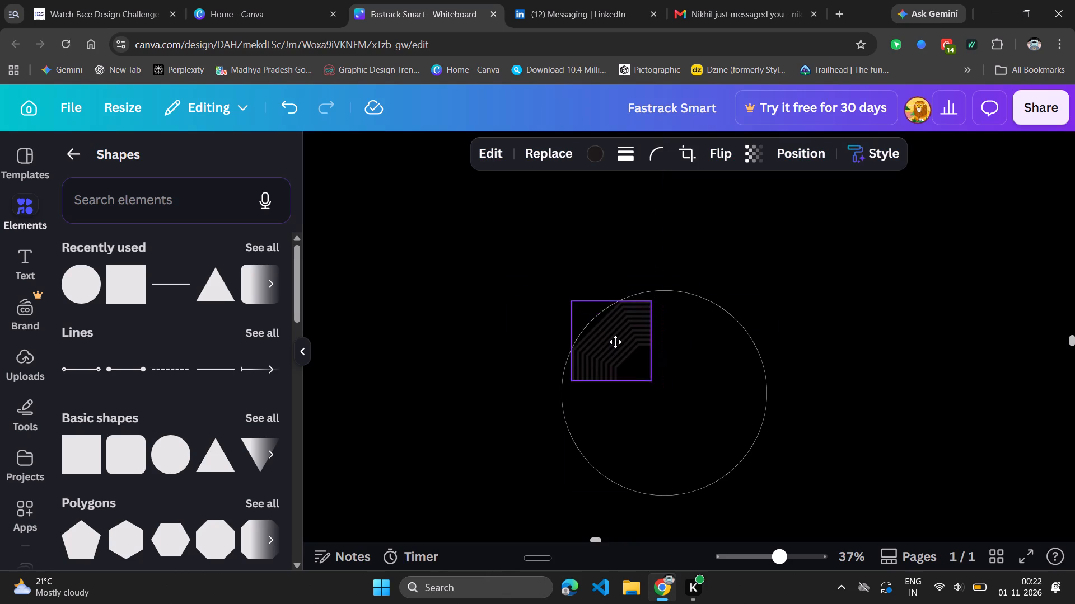
left_click_drag(615, 342, 605, 334)
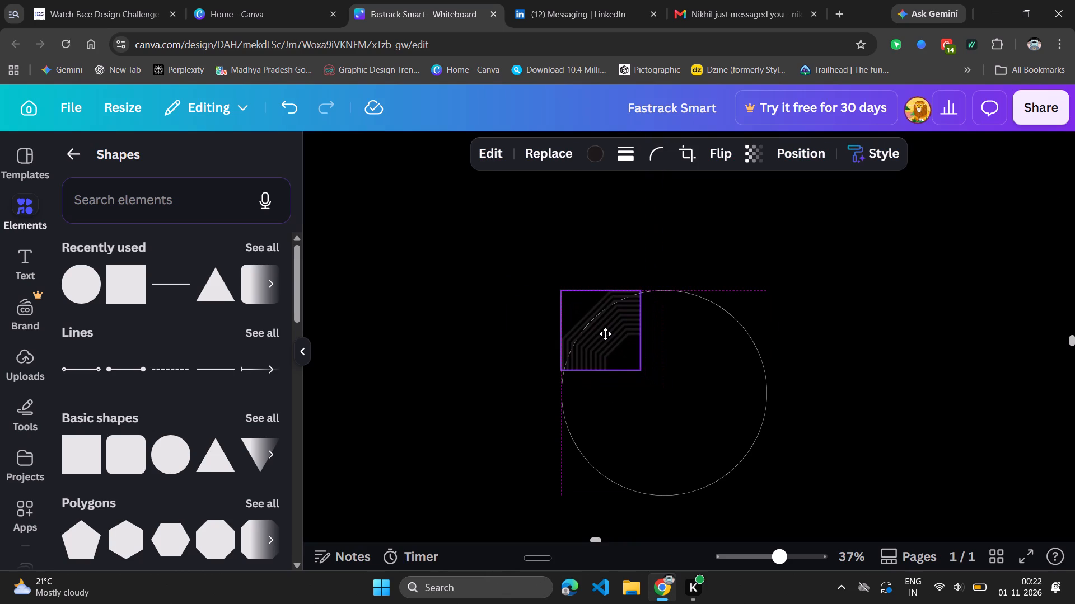
left_click_drag(605, 334, 605, 331)
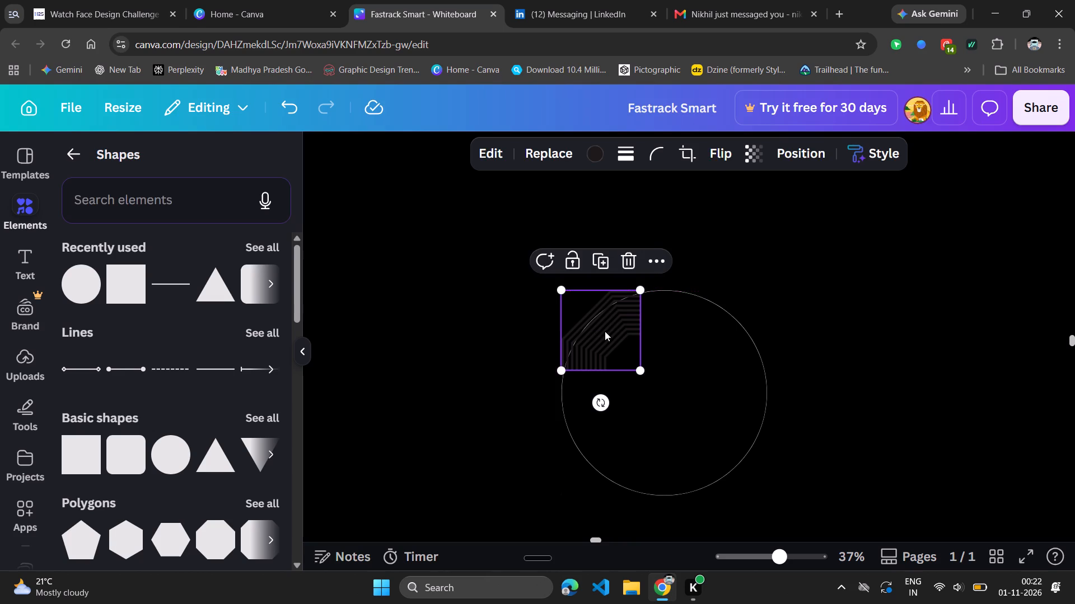
left_click(111, 191)
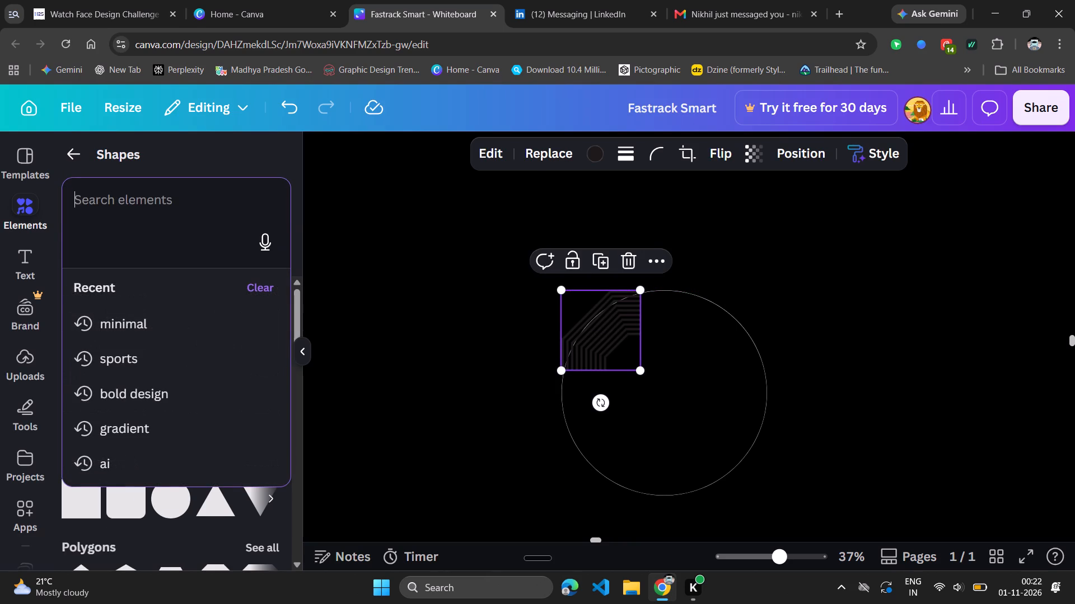
Duplicate the thin-outlined circle and align the copy exactly over the original.
left_click(702, 395)
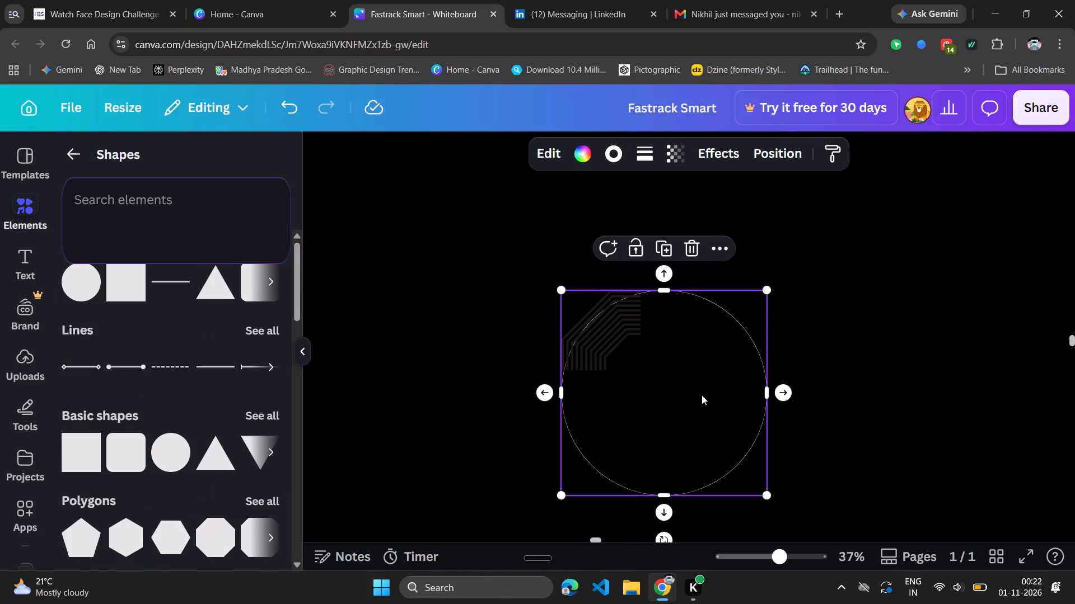
left_click(662, 243)
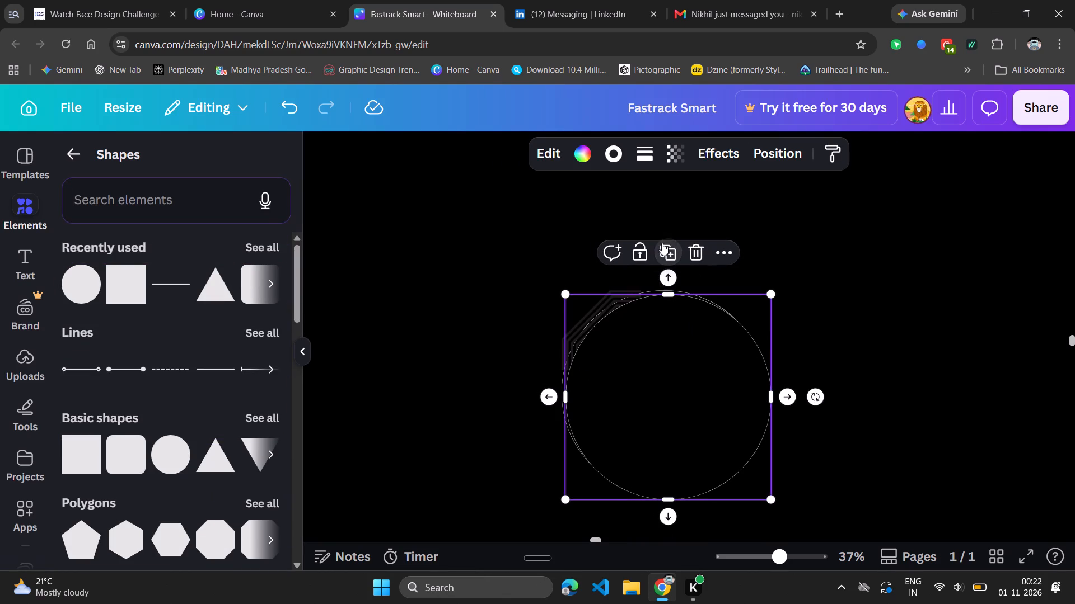
left_click(672, 342)
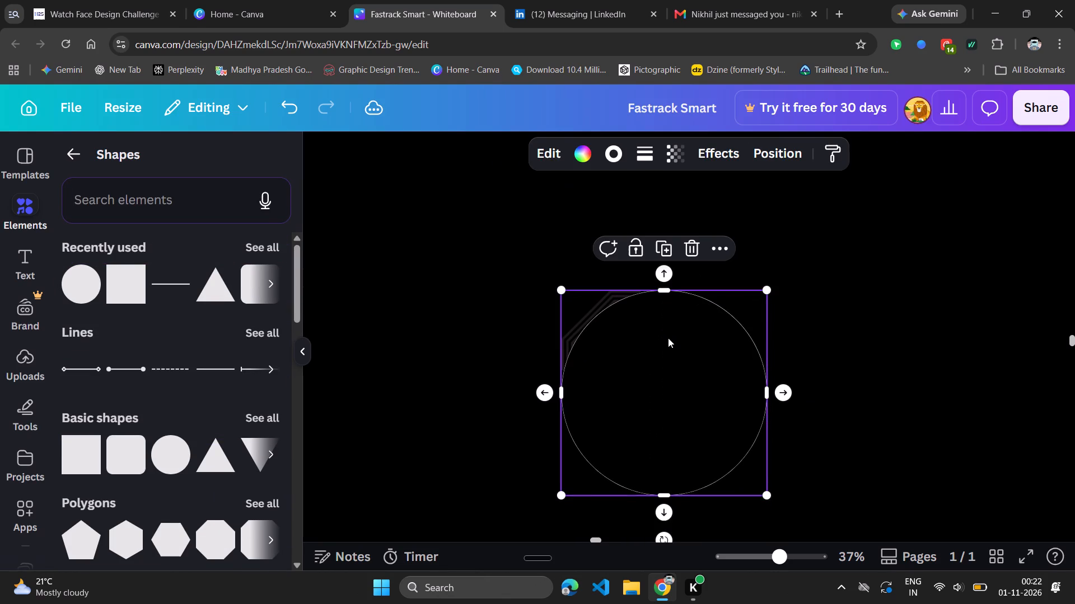
Raise the circle copy's stroke weight to the maximum to form a thick white ring.
left_click(614, 151)
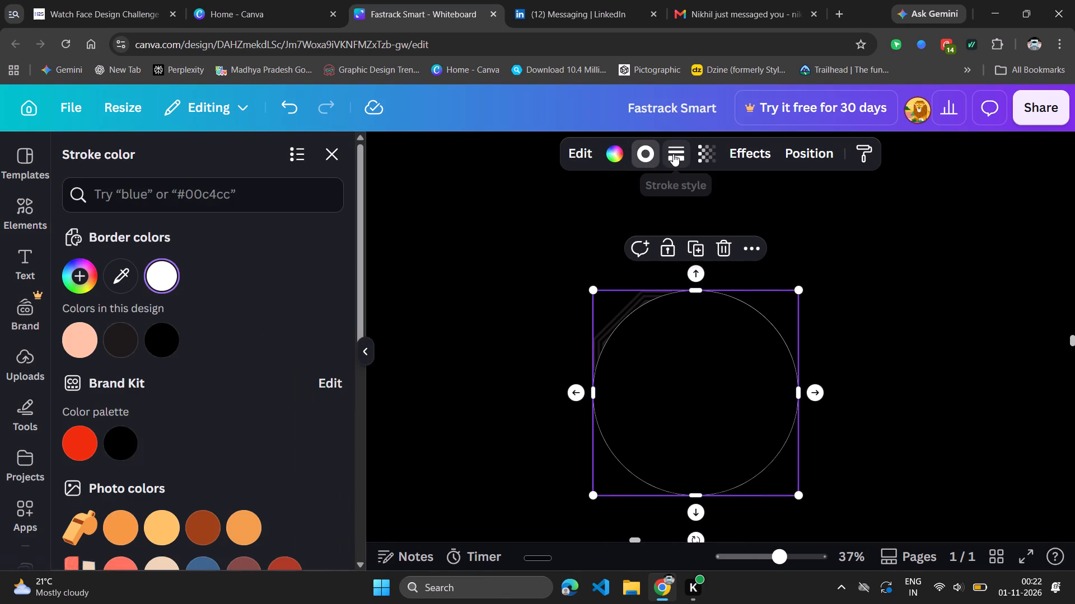
left_click(673, 154)
left_click_drag(604, 257, 699, 264)
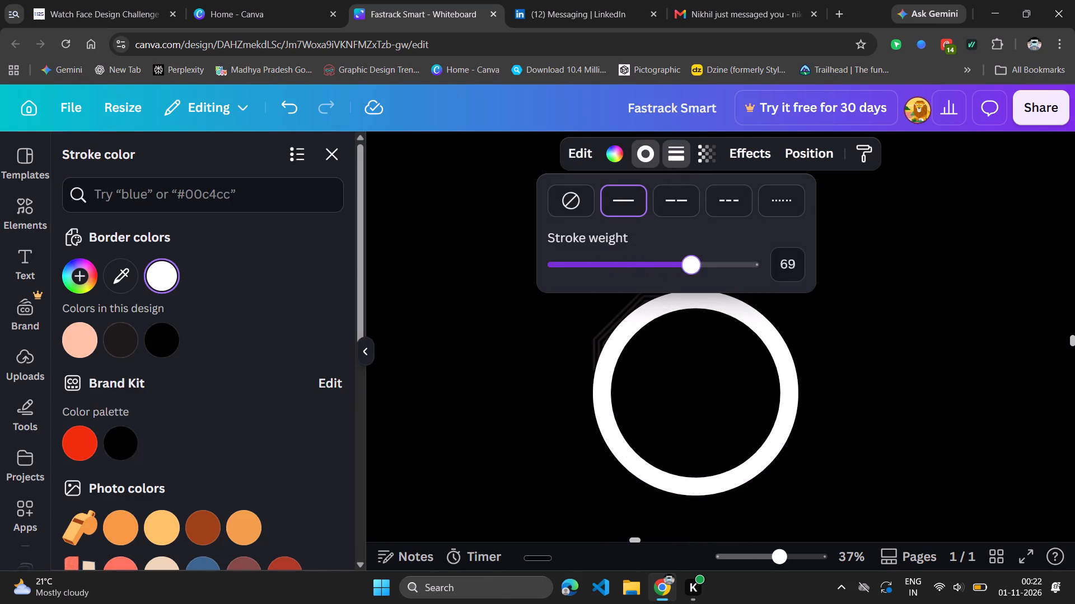
left_click_drag(699, 264, 812, 279)
left_click(896, 279)
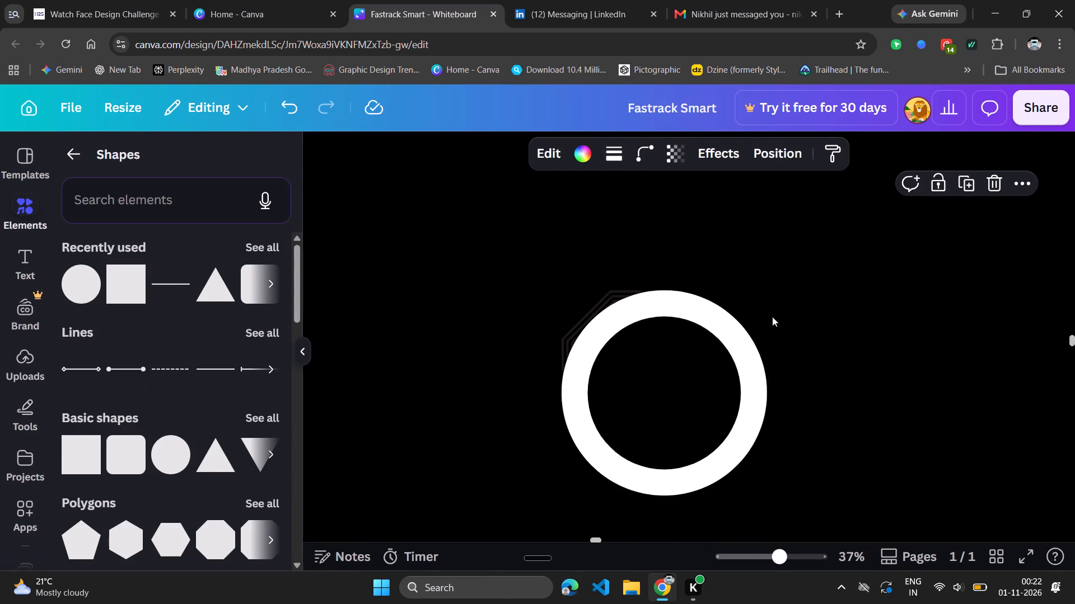
Enlarge the thick ring proportionally and centre it around the thin-outlined circle.
left_click(712, 355)
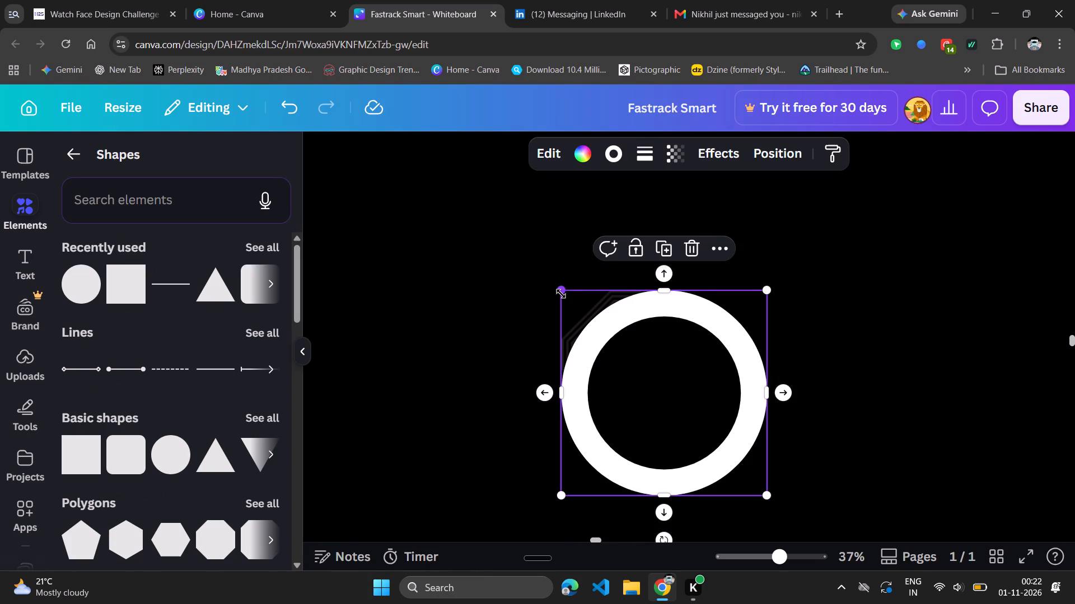
left_click_drag(561, 294, 458, 249)
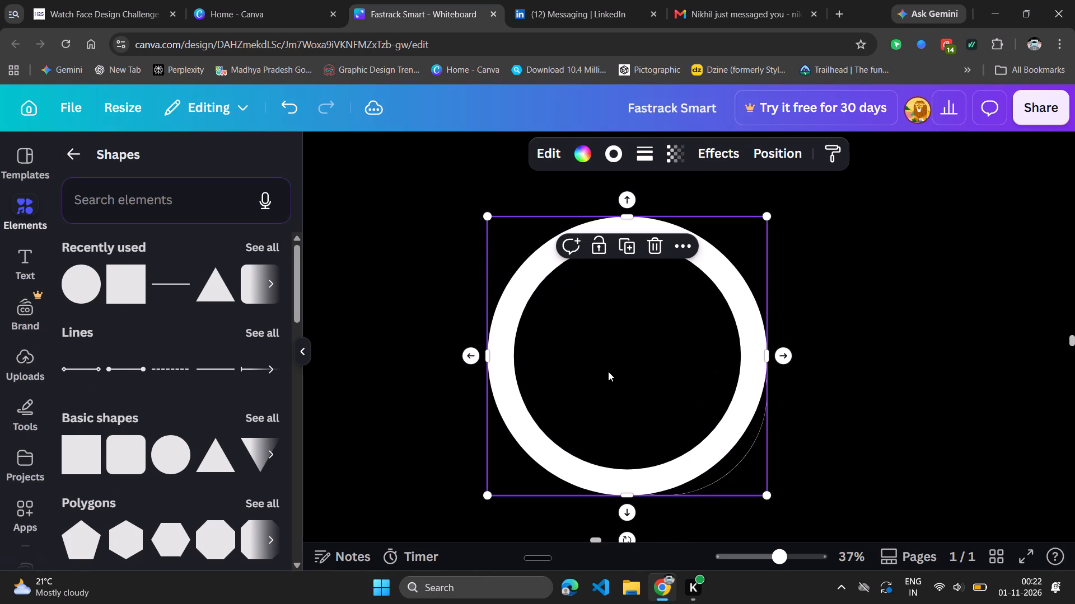
left_click_drag(608, 371, 651, 412)
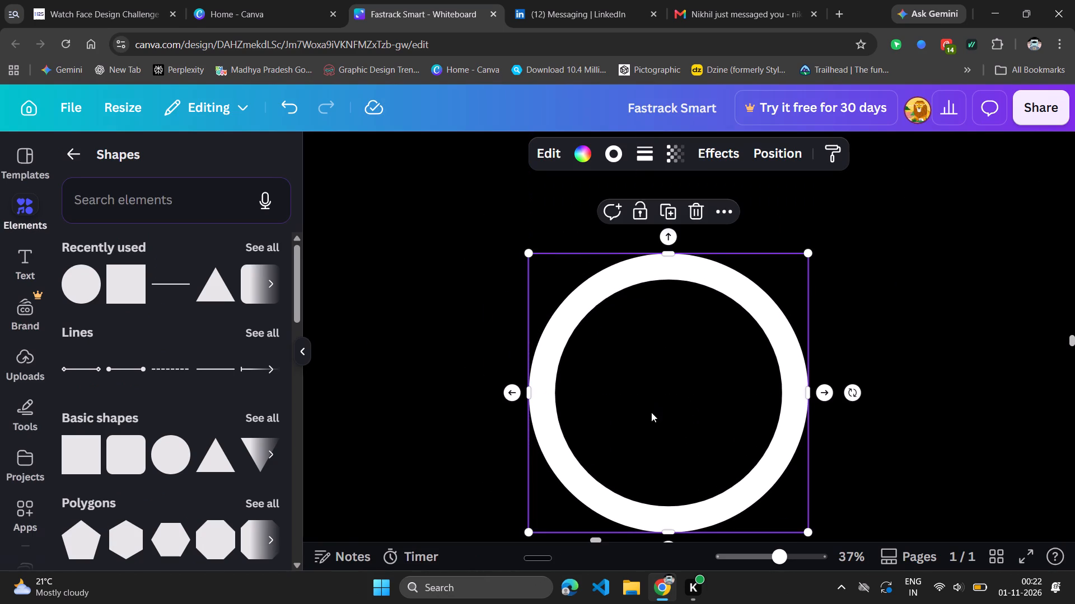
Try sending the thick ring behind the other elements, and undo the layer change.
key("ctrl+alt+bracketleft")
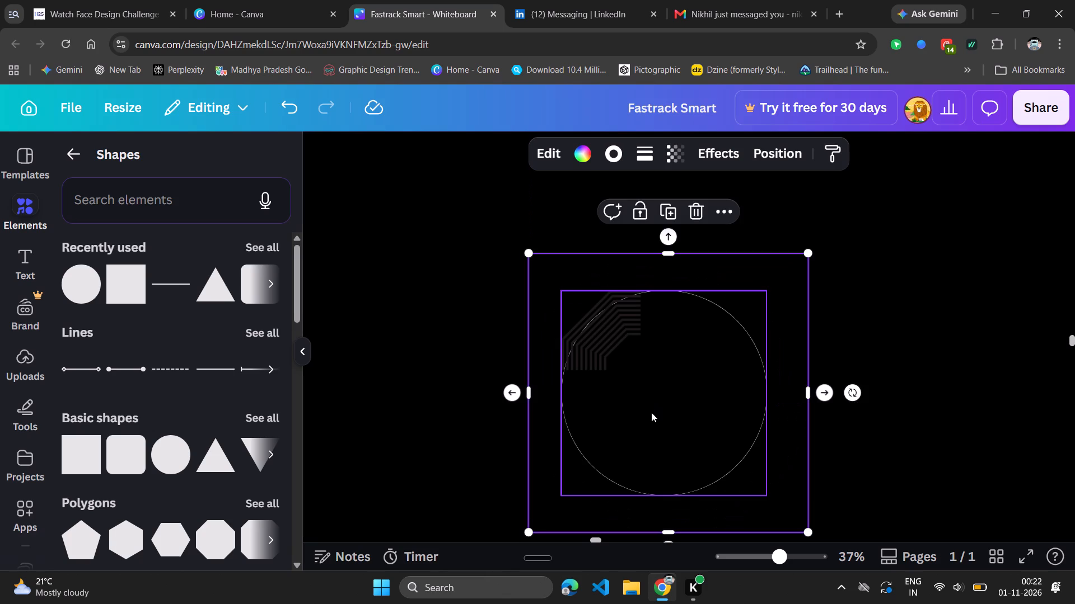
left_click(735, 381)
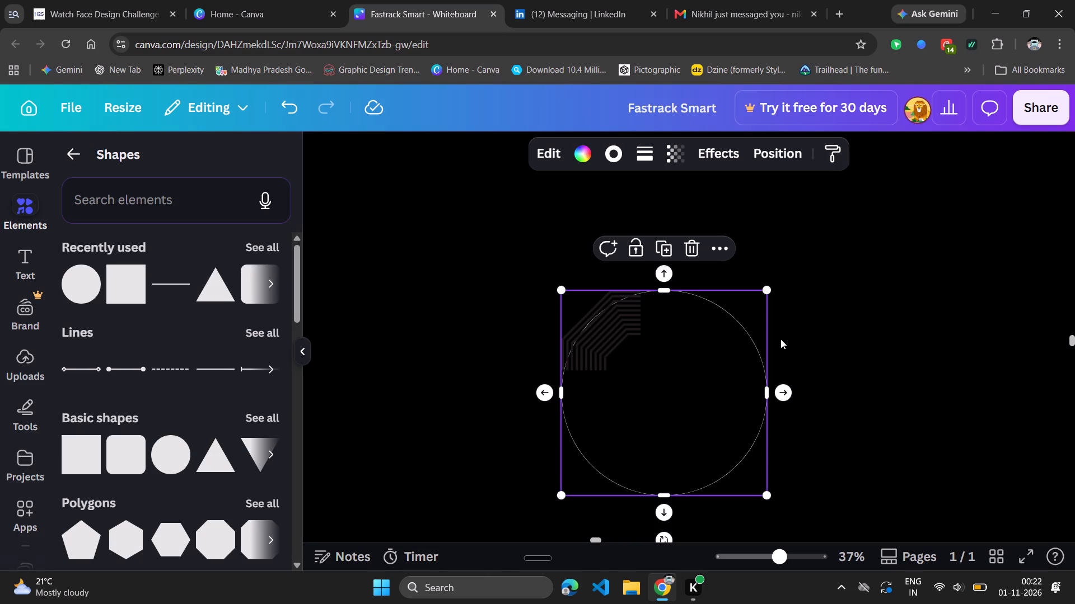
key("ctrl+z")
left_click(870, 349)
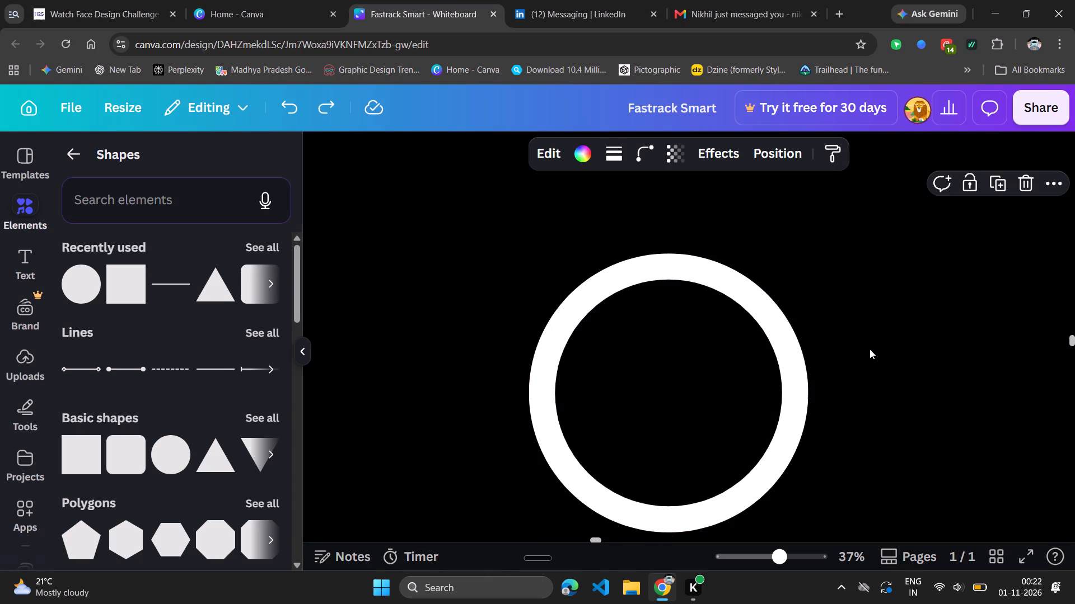
Remove the thick ring's black fill by setting its shape colour to no colour.
left_click(804, 381)
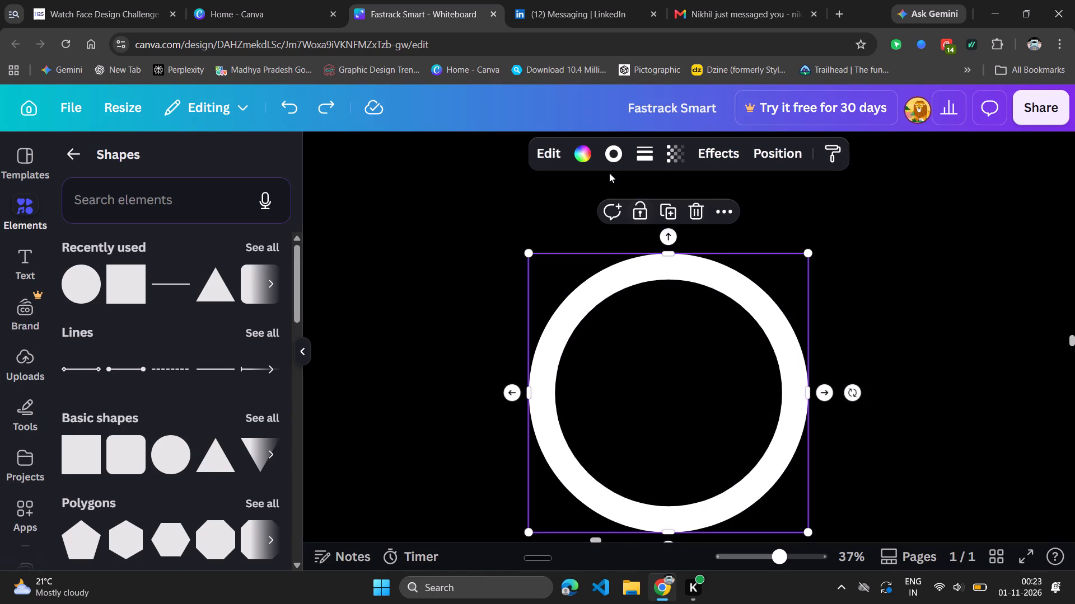
left_click(579, 153)
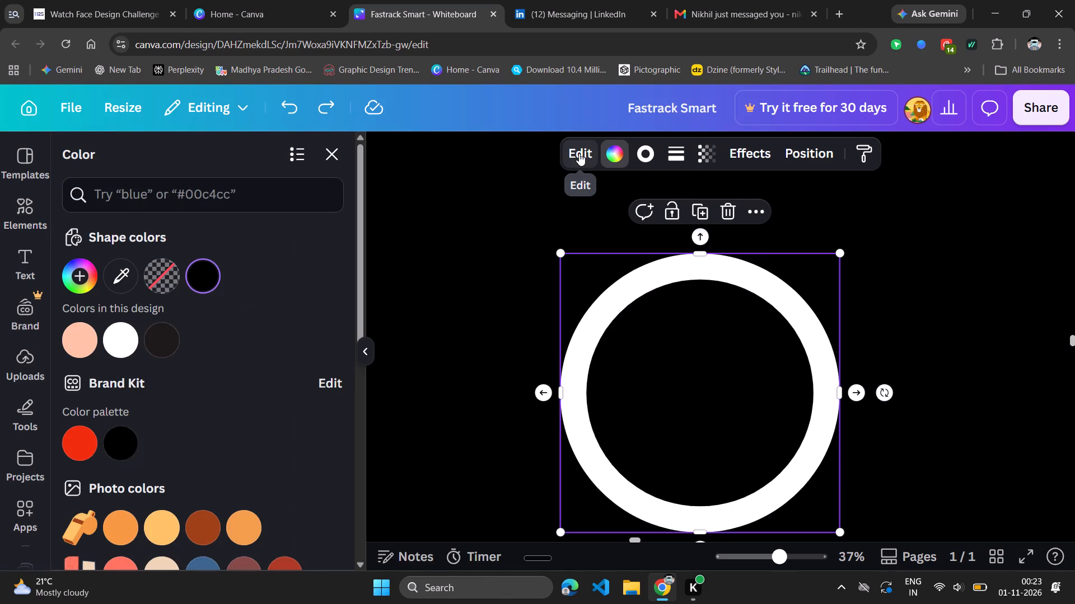
left_click(152, 273)
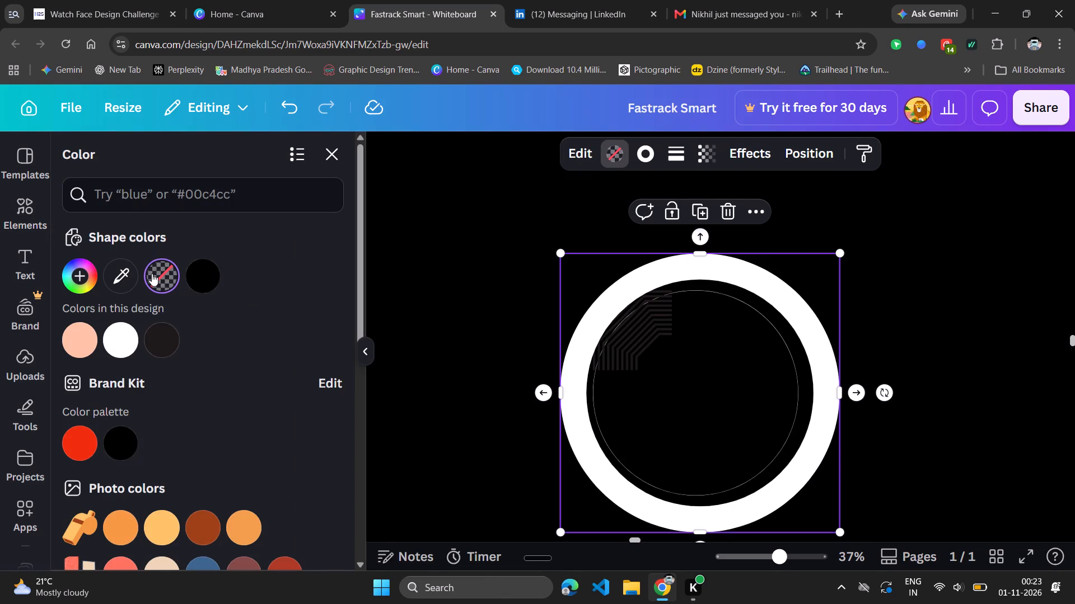
Scale the thick ring down to about 1,000 wide and high so its inner edge fits the thin-outlined circle.
left_click(803, 310)
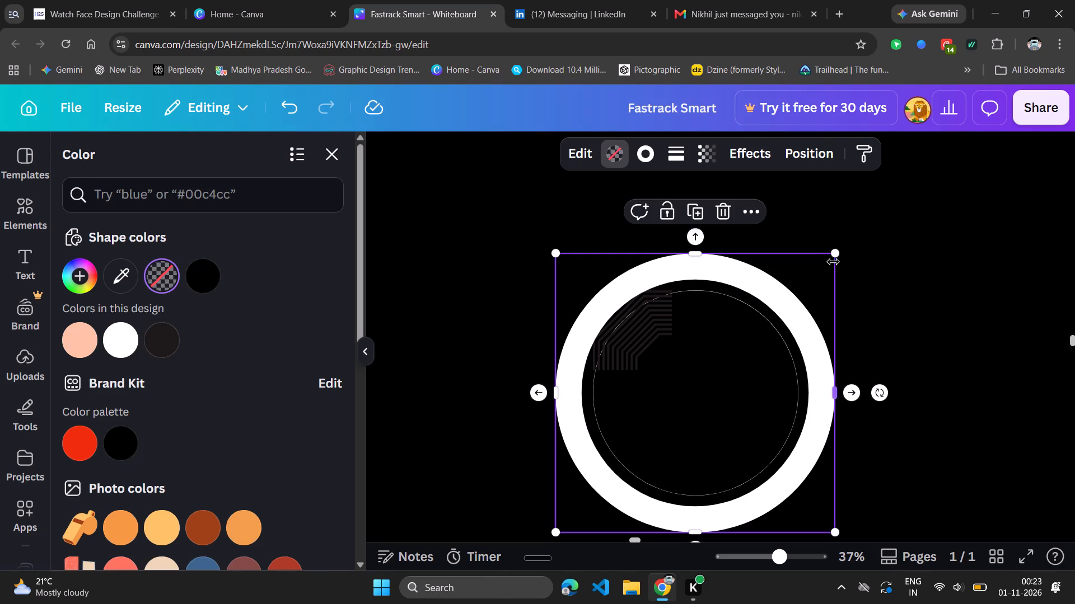
left_click_drag(836, 256, 832, 258)
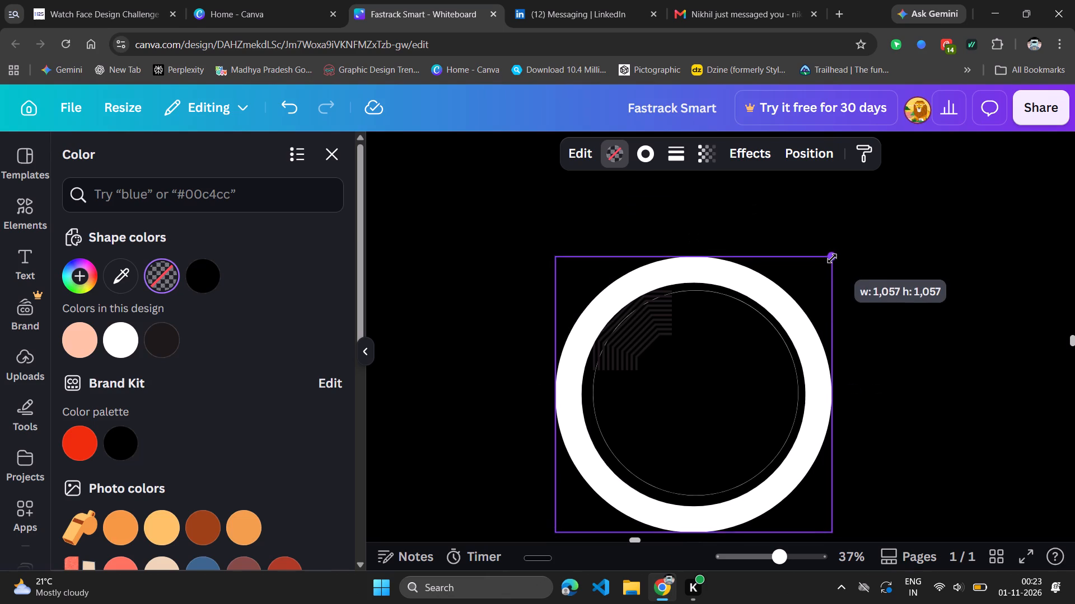
left_click_drag(832, 258, 833, 262)
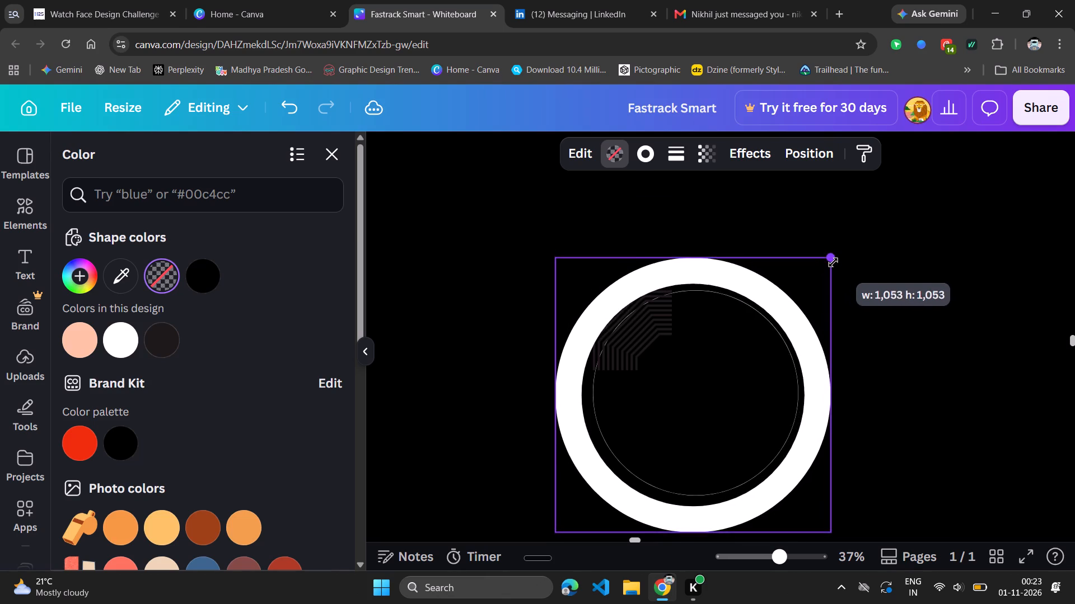
left_click_drag(833, 262, 830, 265)
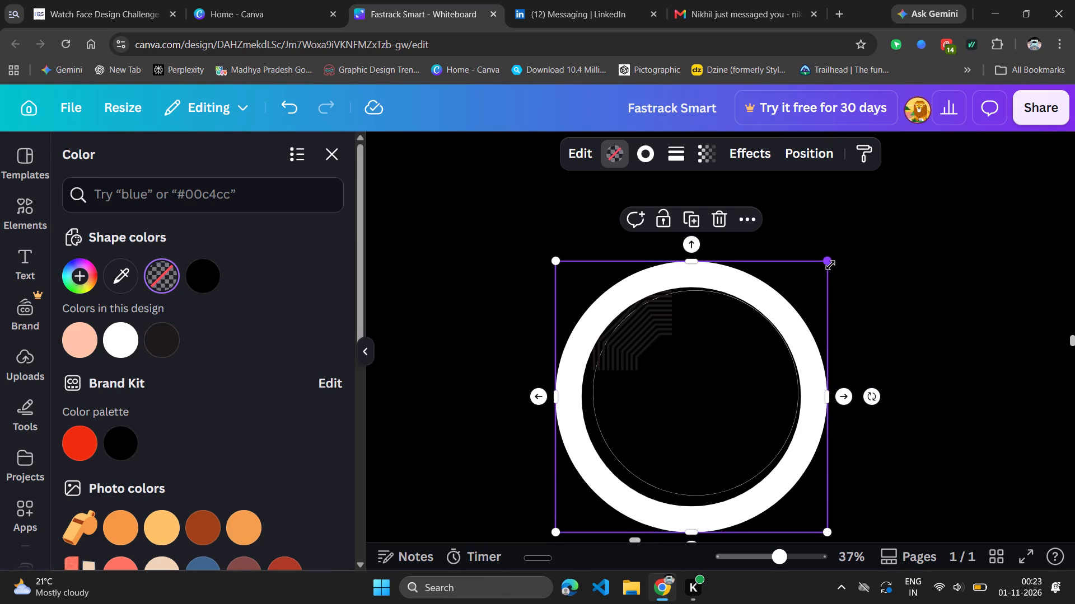
scroll(693, 434, "down", 2)
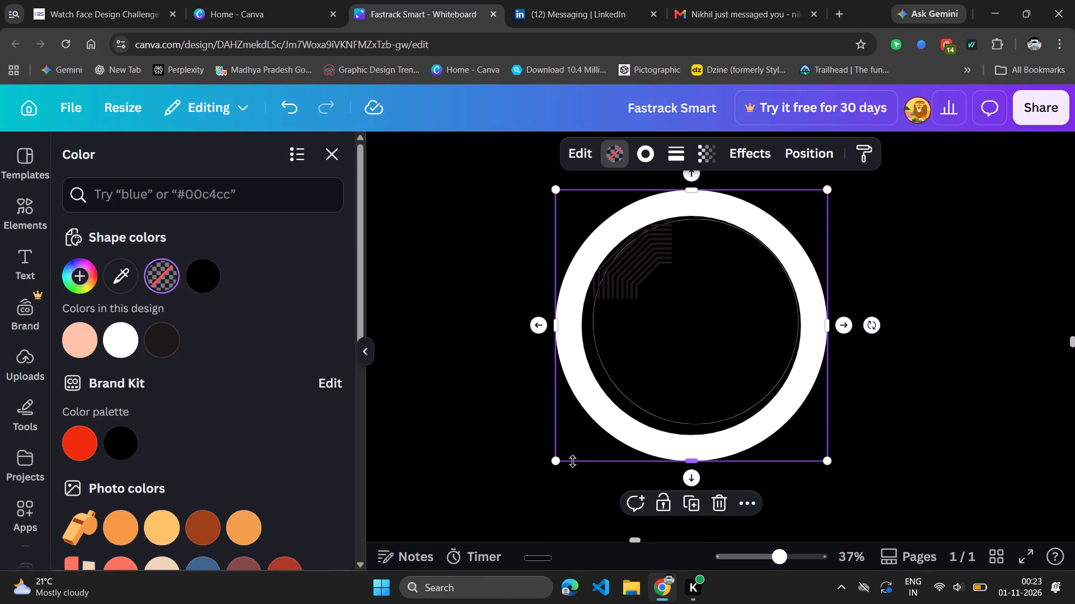
left_click_drag(559, 464, 562, 463)
left_click_drag(562, 463, 569, 455)
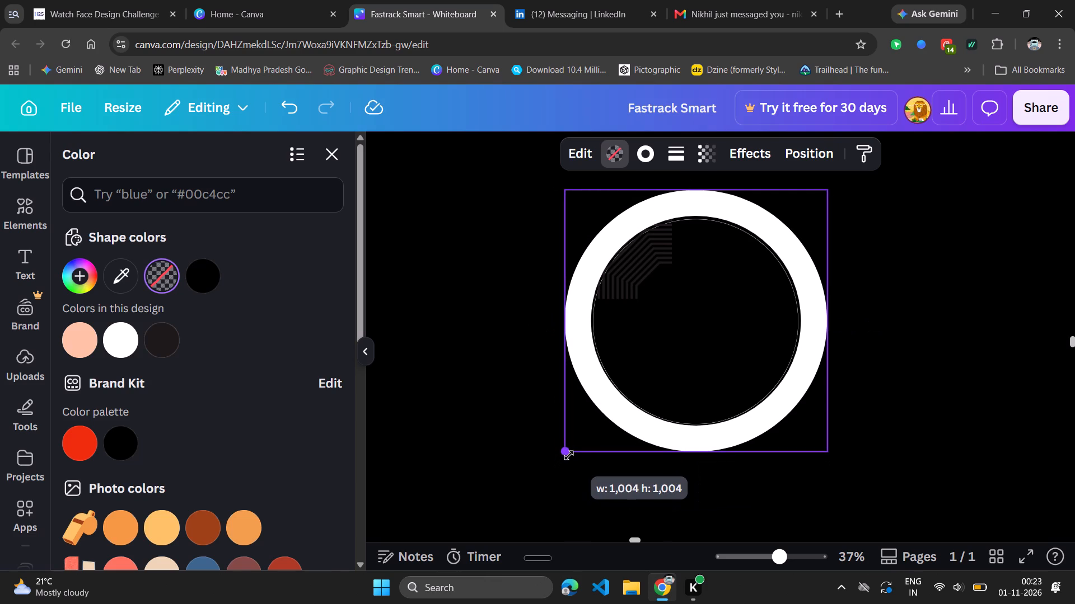
left_click_drag(569, 455, 571, 452)
left_click(873, 385)
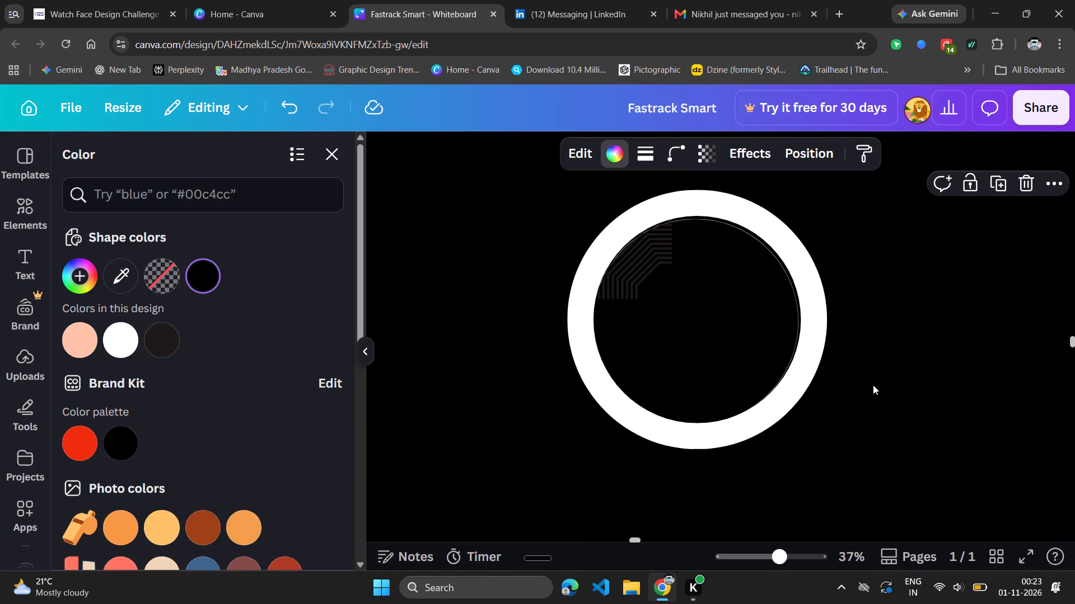
Nudge the thick ring in small increments until its inner edge is concentric with the thin-outlined circle.
left_click(815, 312)
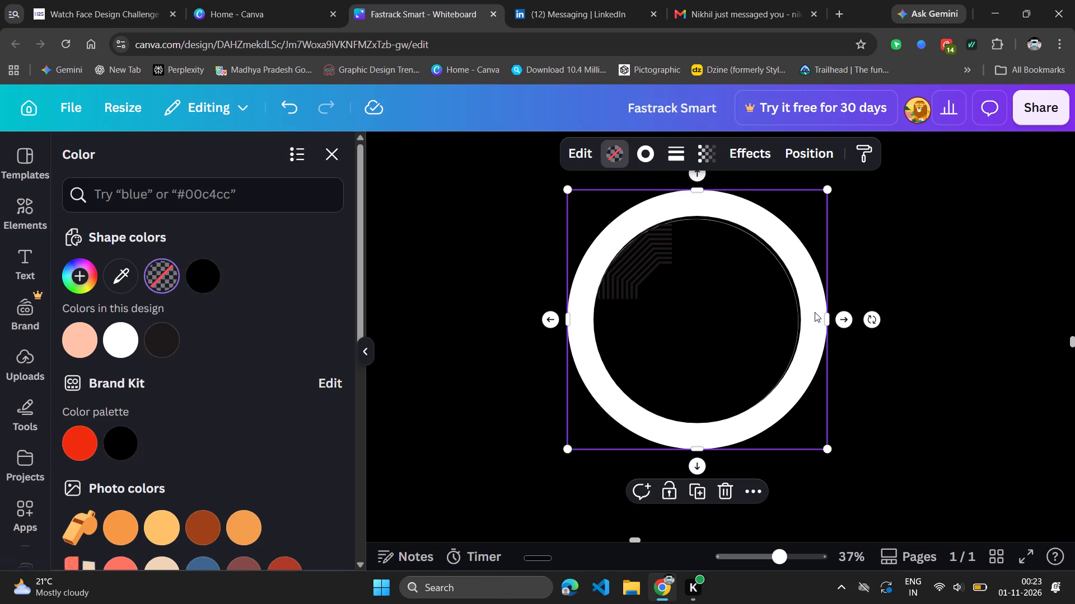
key("Down")
key("Left")
key("Left")
key("Down")
key("Down")
key("Left")
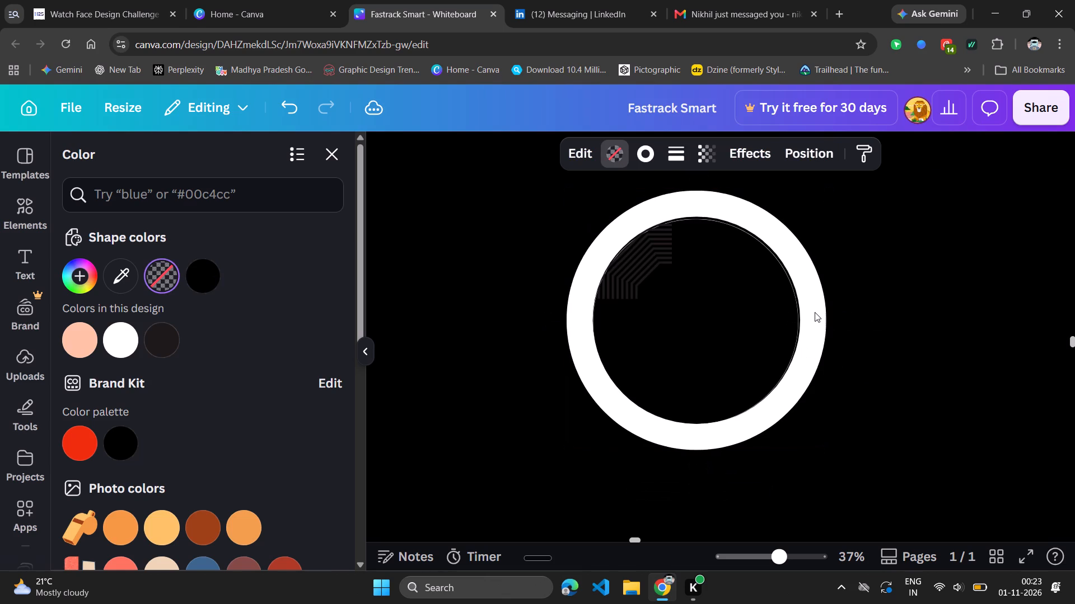
key("Down")
key("Down")
key("Down")
key("Down")
key("Down")
key("Down")
key("Down")
key("Down")
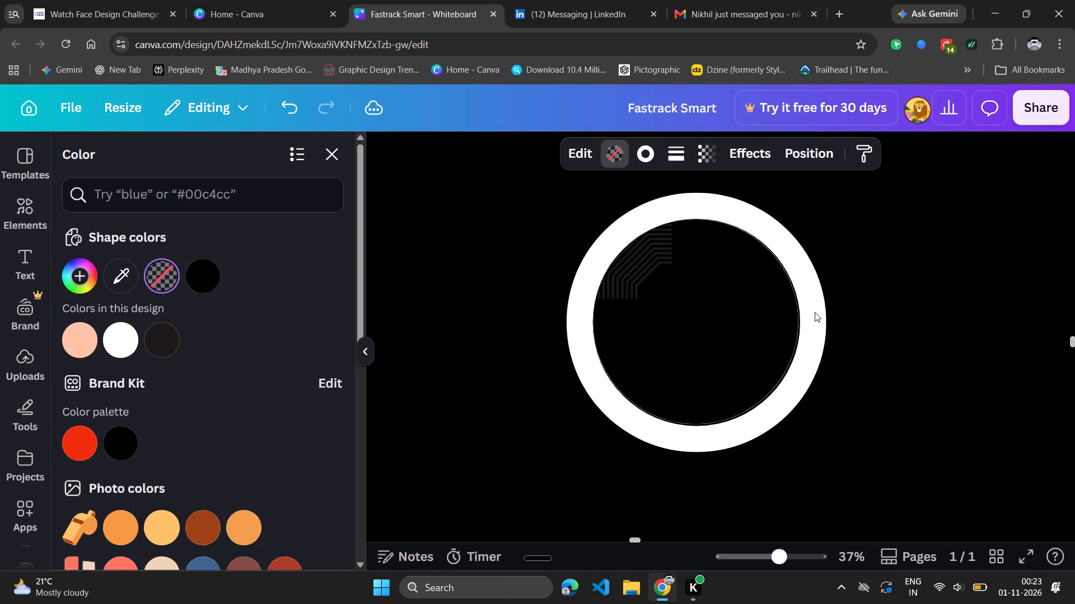
key("Down")
key("Down")
key("Down")
key("Down")
key("Up")
key("Left")
key("Up")
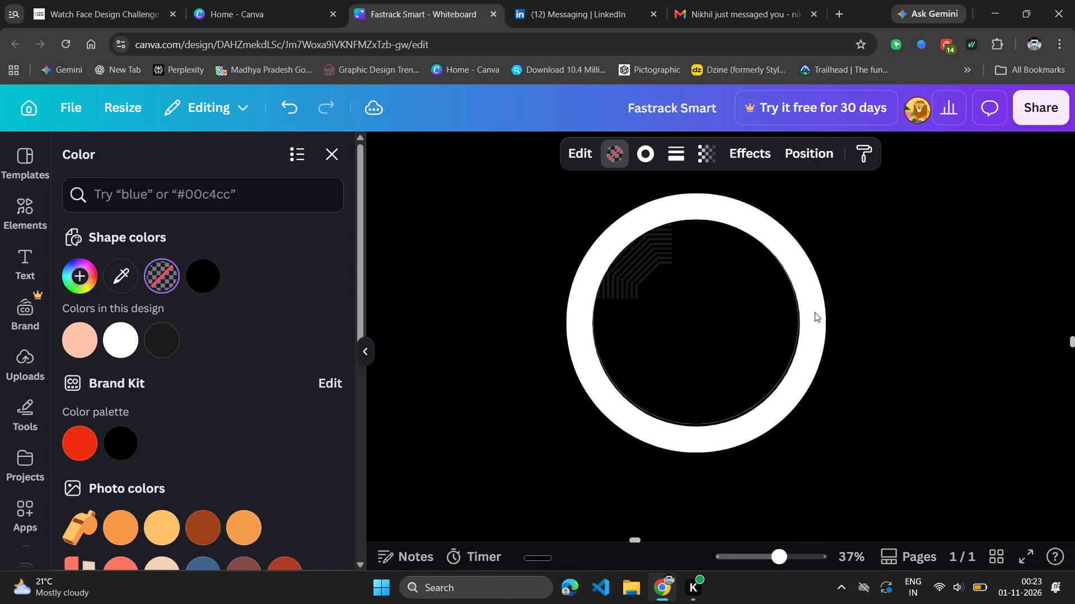
key("Up")
key("Up")
key("Up")
key("Up")
key("Up")
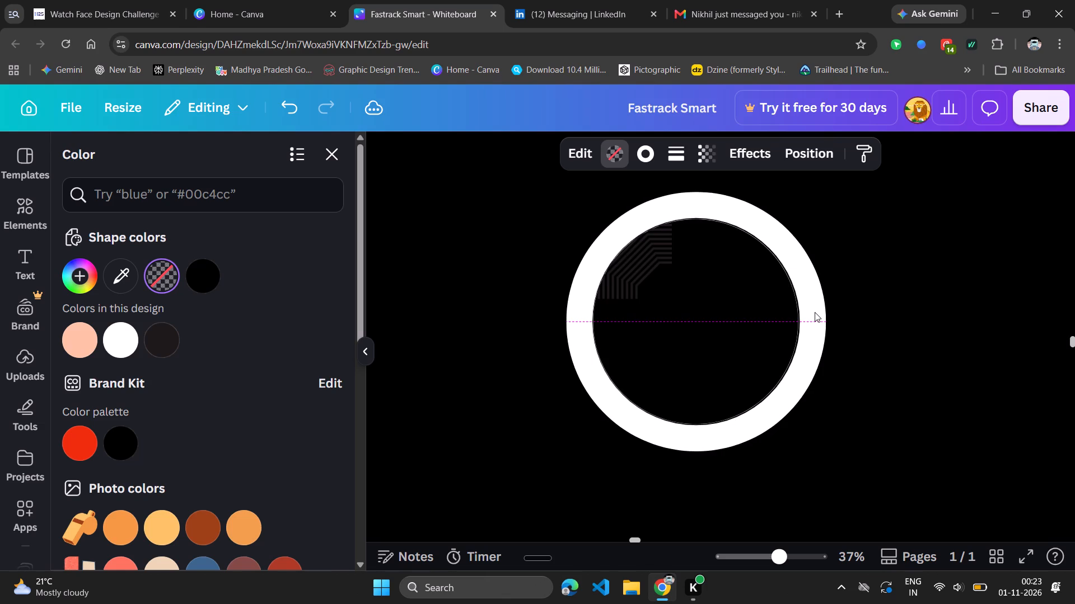
key("Left")
key("Left")
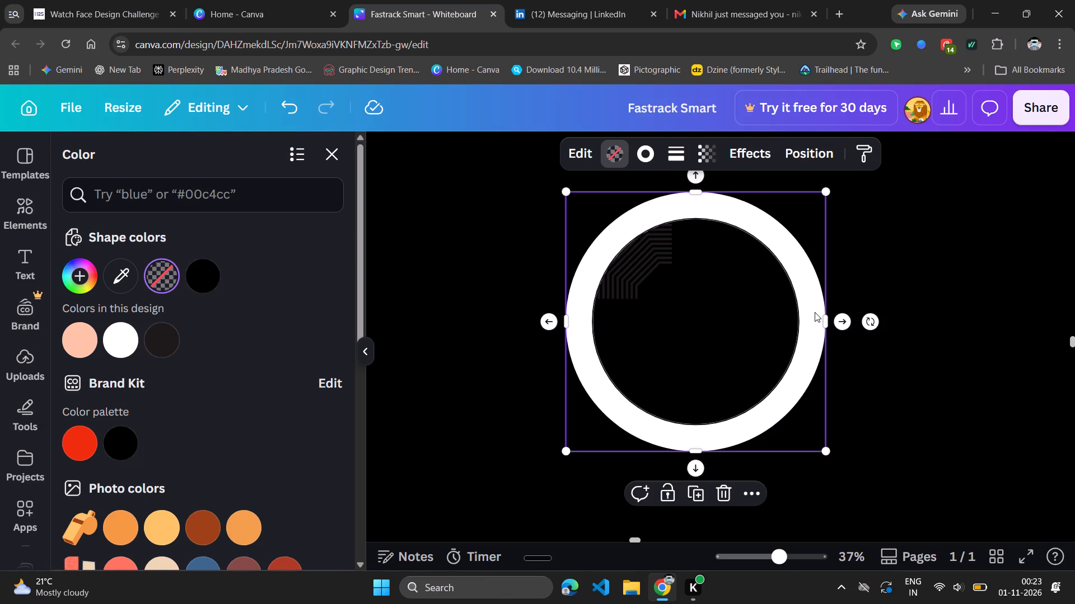
left_click(996, 289)
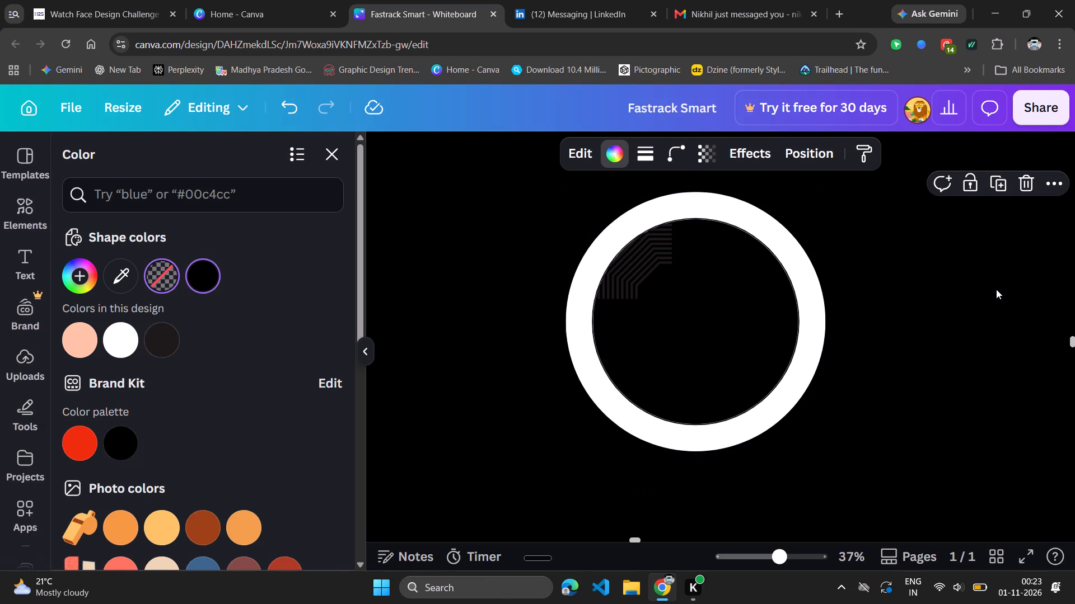
Change the thick ring's stroke colour to black.
left_click(803, 290)
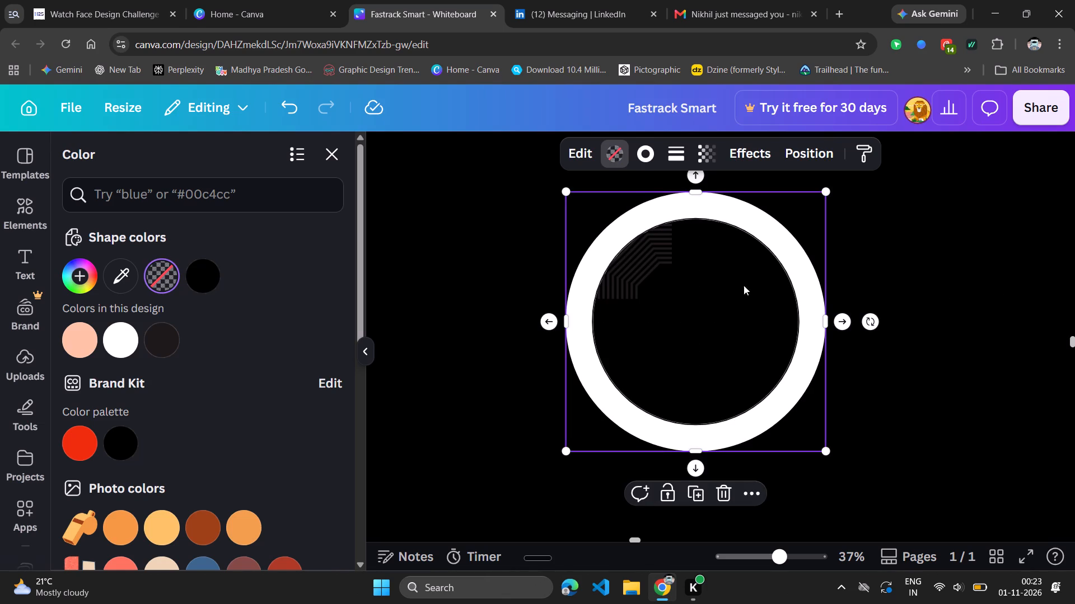
left_click(638, 157)
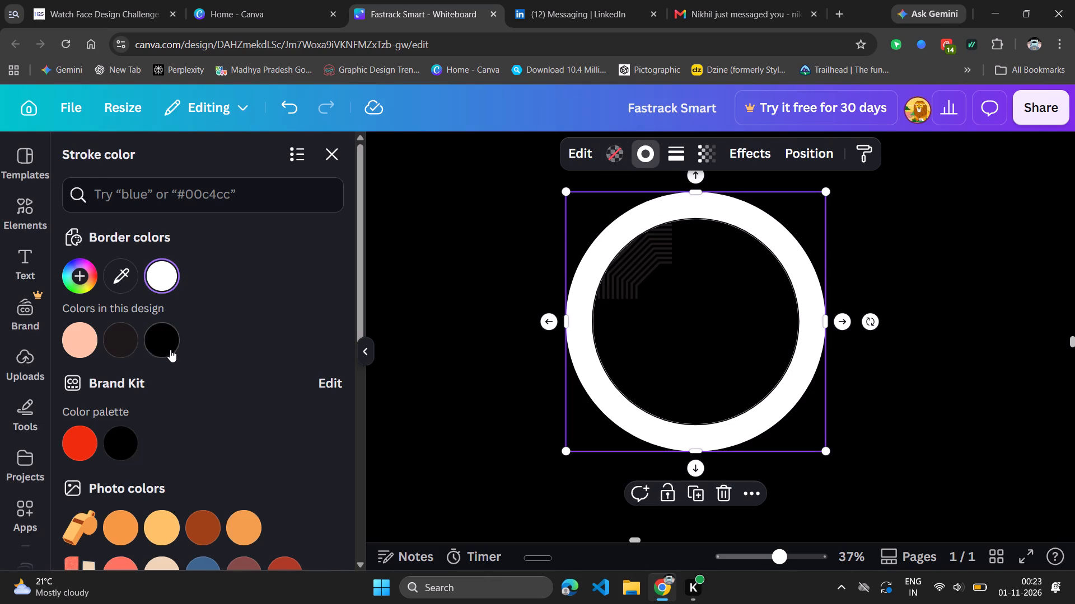
left_click(170, 350)
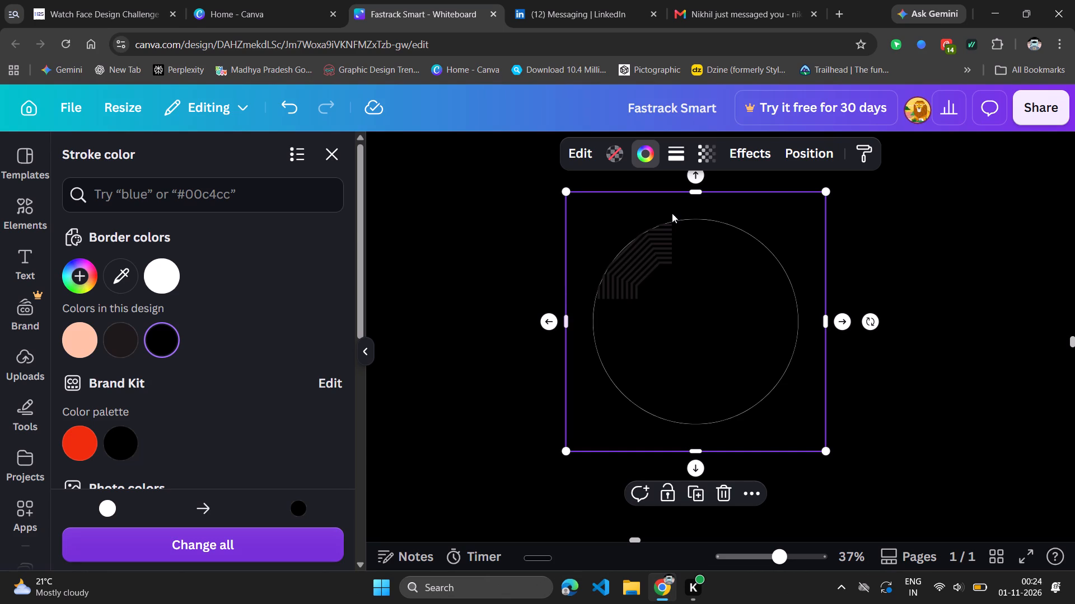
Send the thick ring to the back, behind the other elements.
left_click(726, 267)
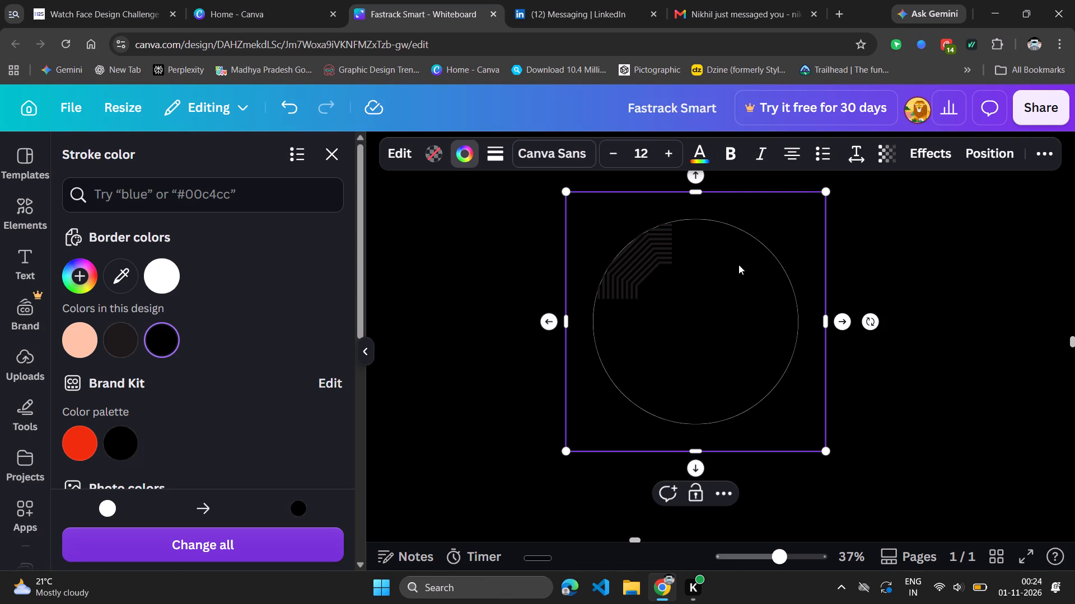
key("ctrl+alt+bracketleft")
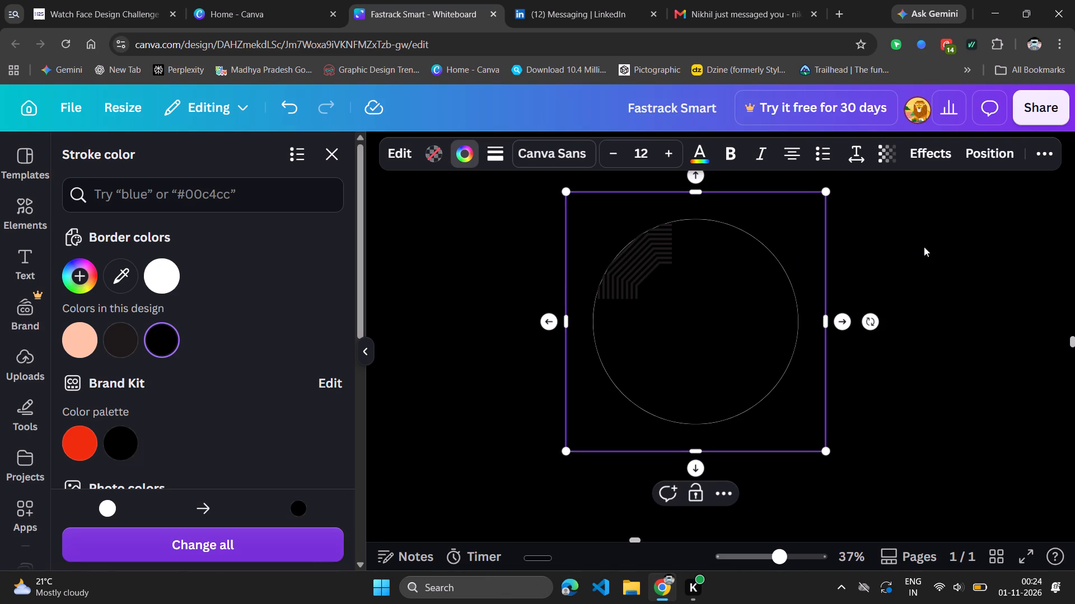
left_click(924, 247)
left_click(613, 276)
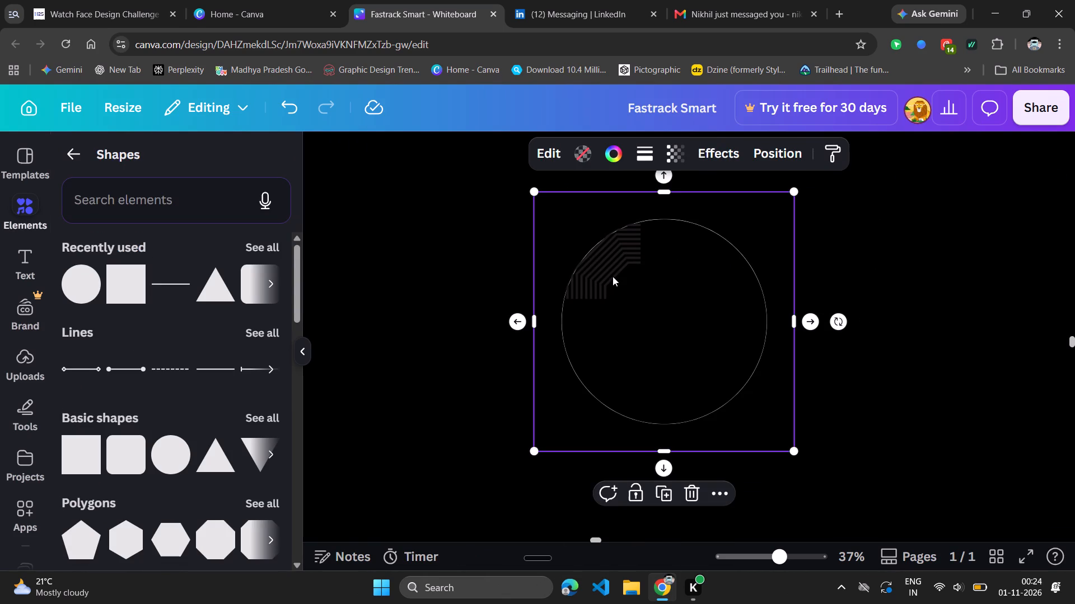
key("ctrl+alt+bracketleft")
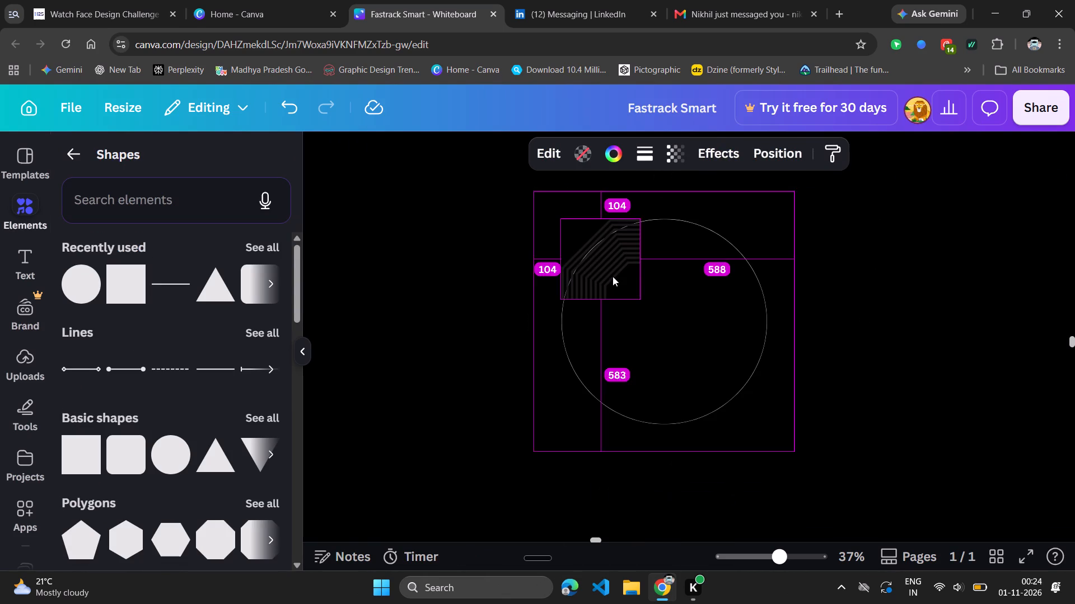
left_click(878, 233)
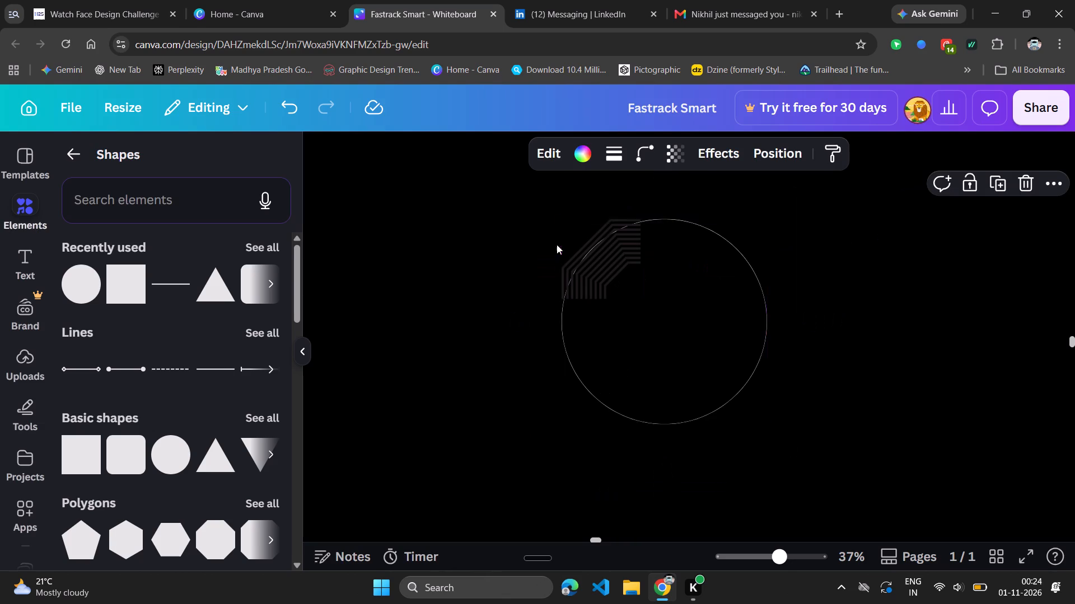
Change the border colour of the thin-outlined circle inside the thick ring to black.
left_click(707, 299)
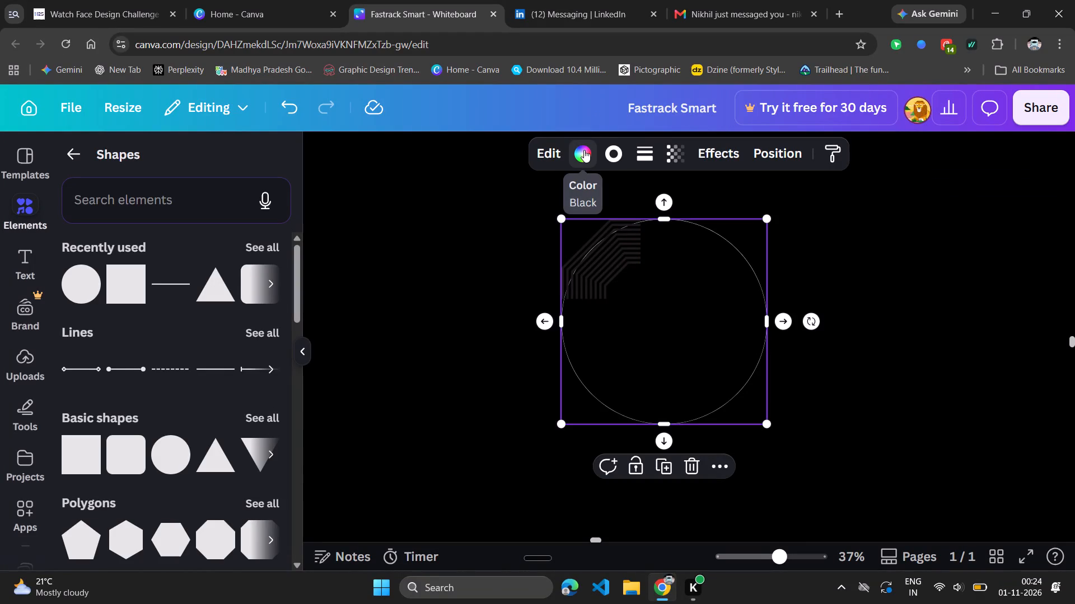
left_click(612, 166)
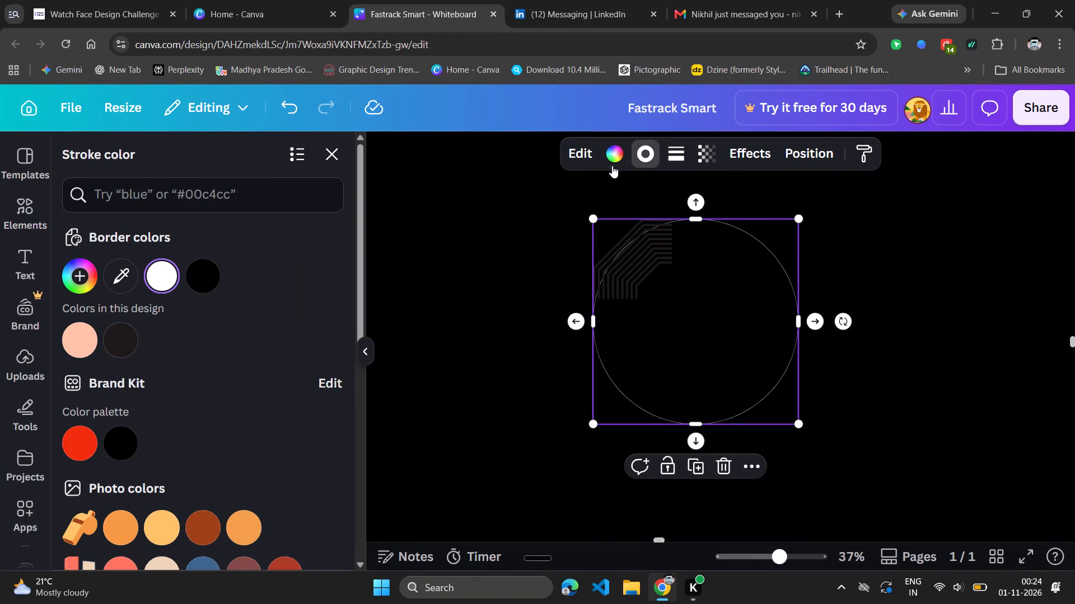
left_click(198, 282)
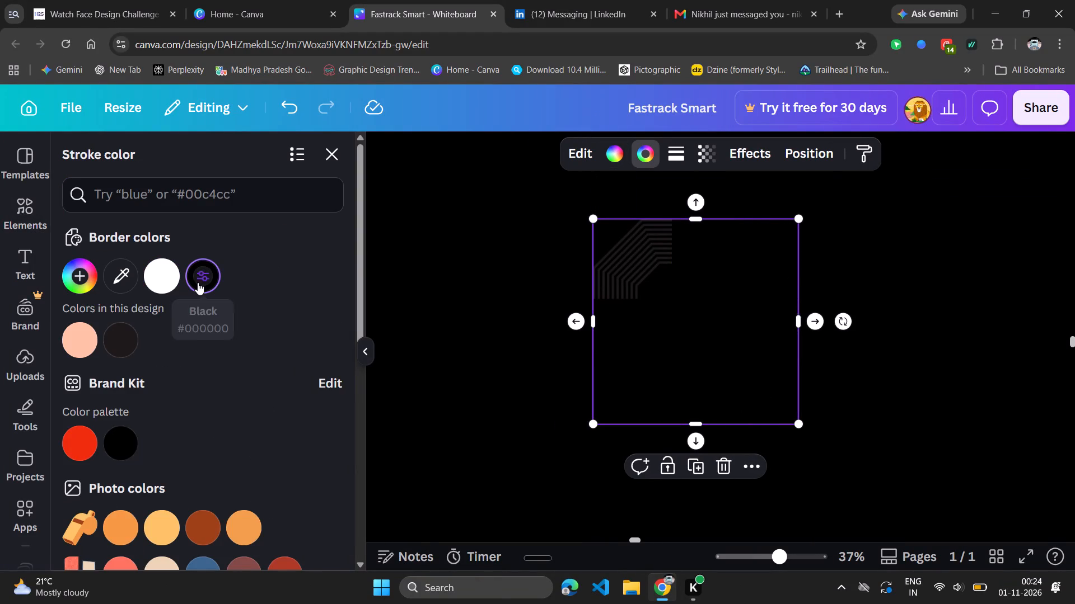
left_click(853, 269)
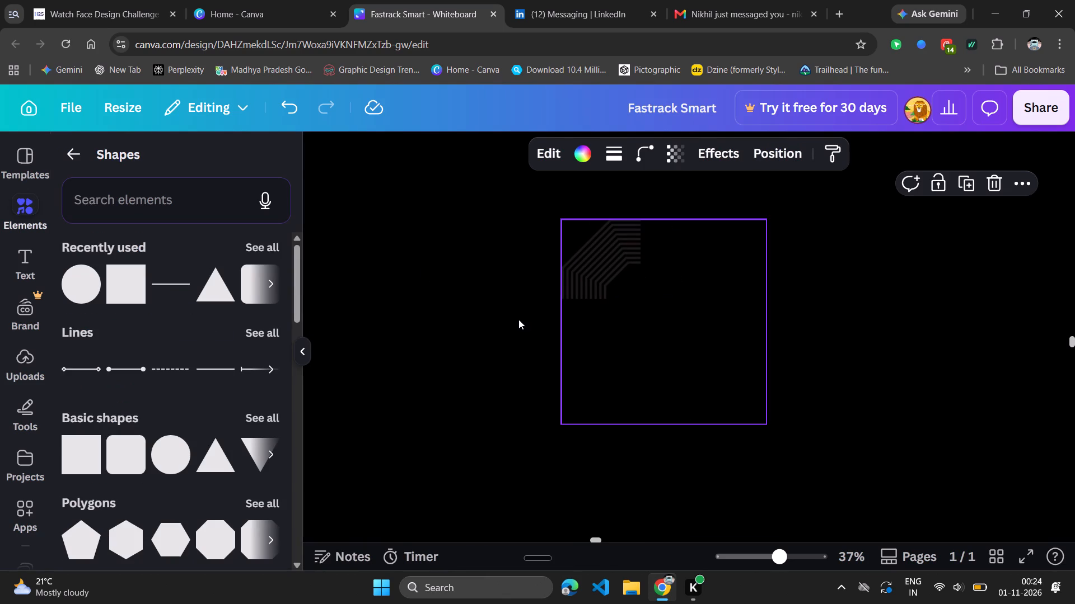
left_click(633, 342)
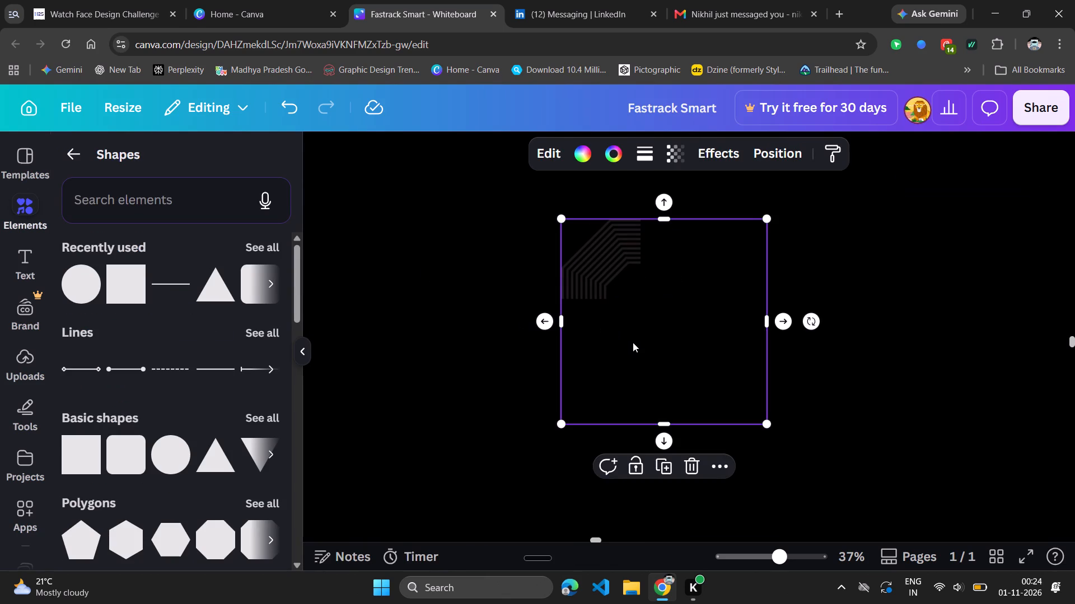
left_click(519, 265)
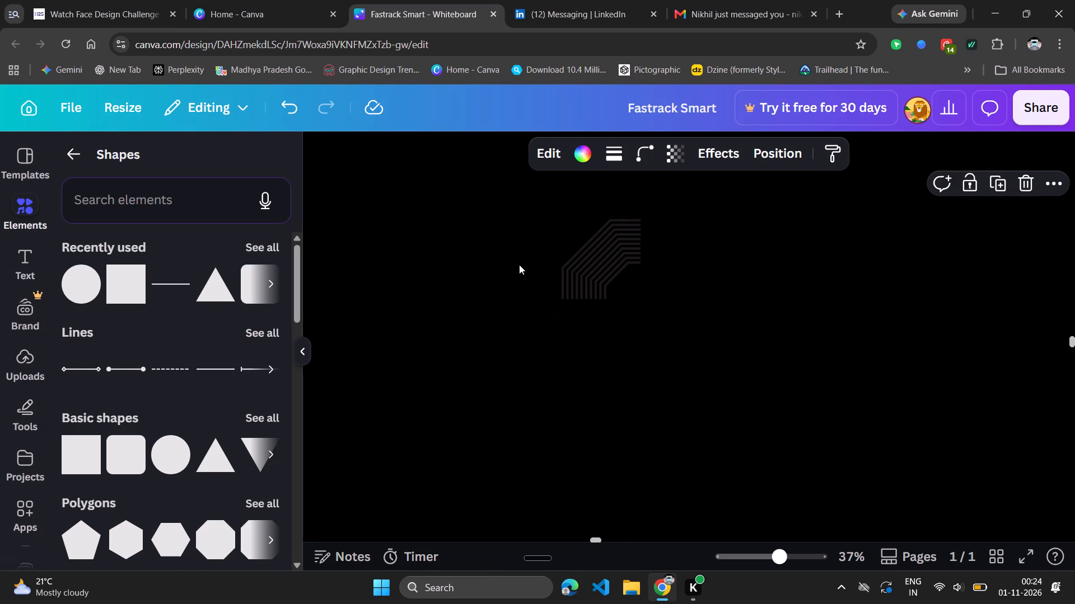
Select the thick ring from the layer list and bring it to the front, above the striped pattern.
left_click(628, 262)
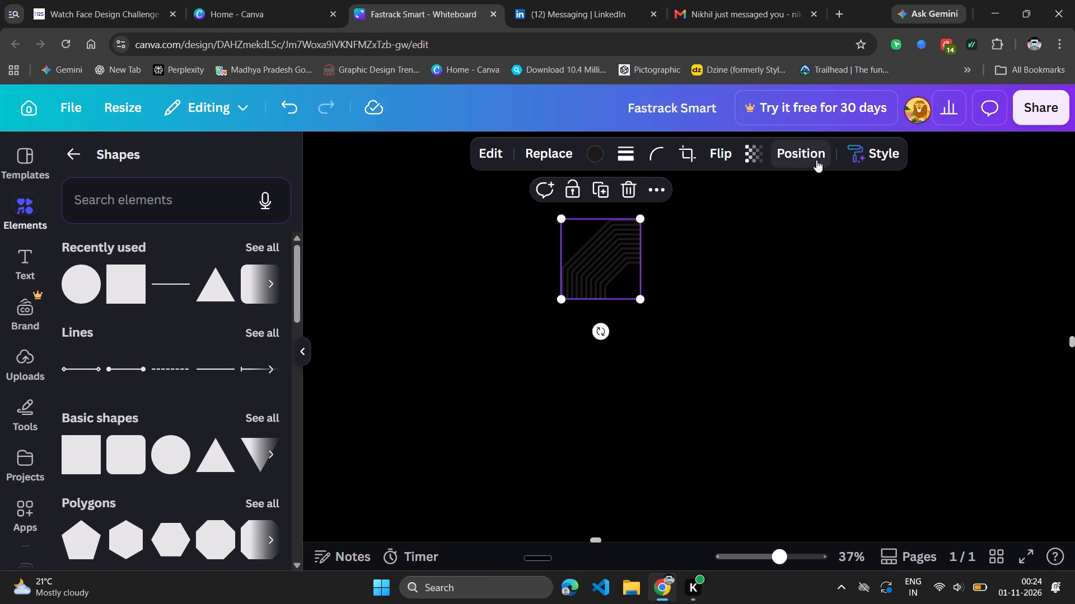
left_click(816, 160)
left_click(283, 199)
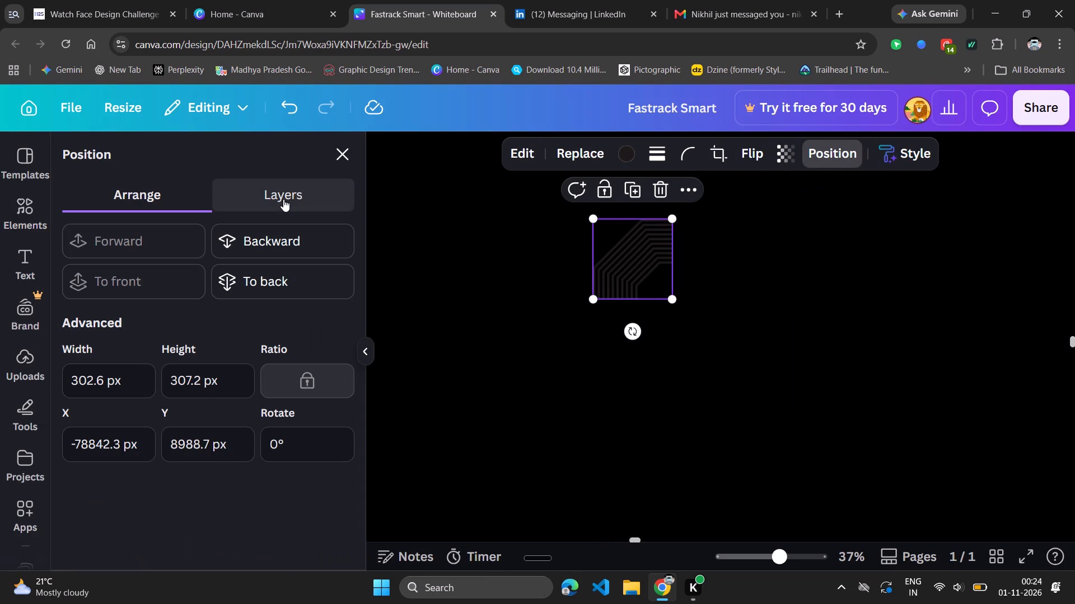
scroll(219, 373, "down", 3)
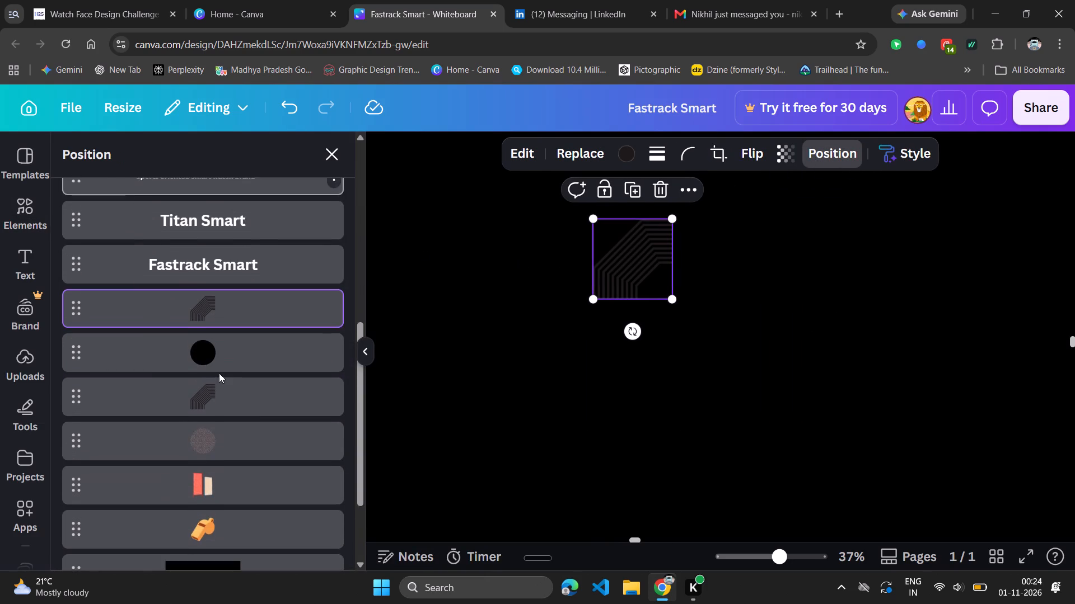
scroll(227, 512, "down", 4)
left_click(198, 499)
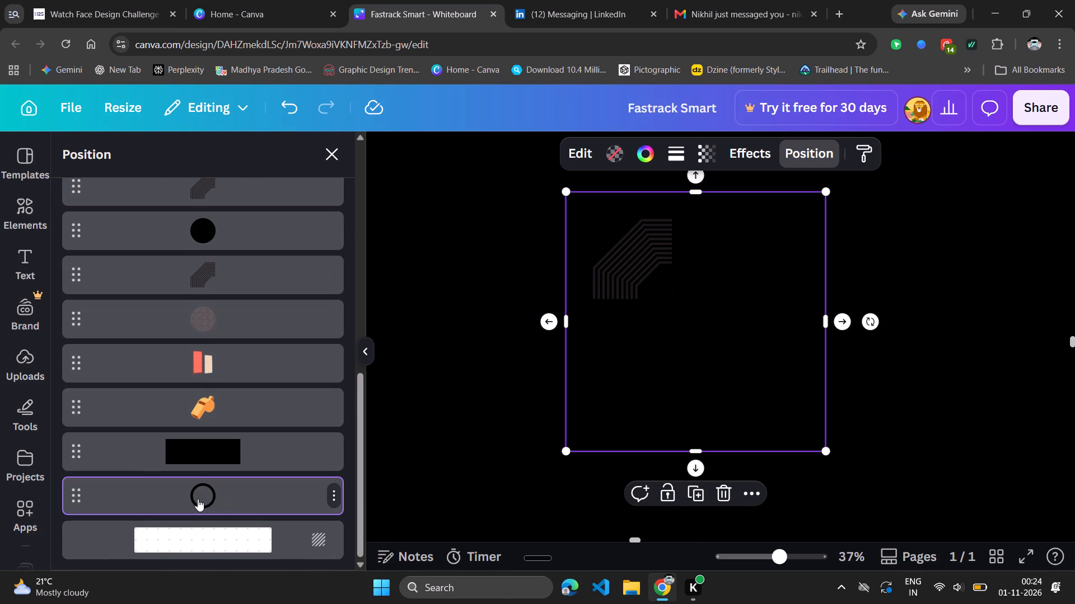
key("ctrl+alt+bracketright")
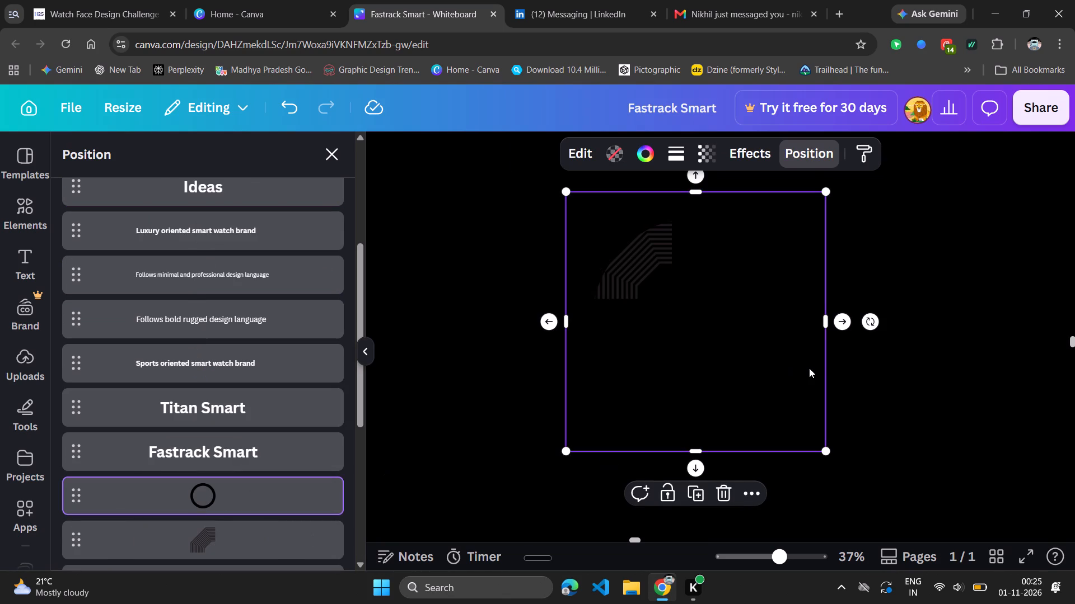
left_click(1013, 318)
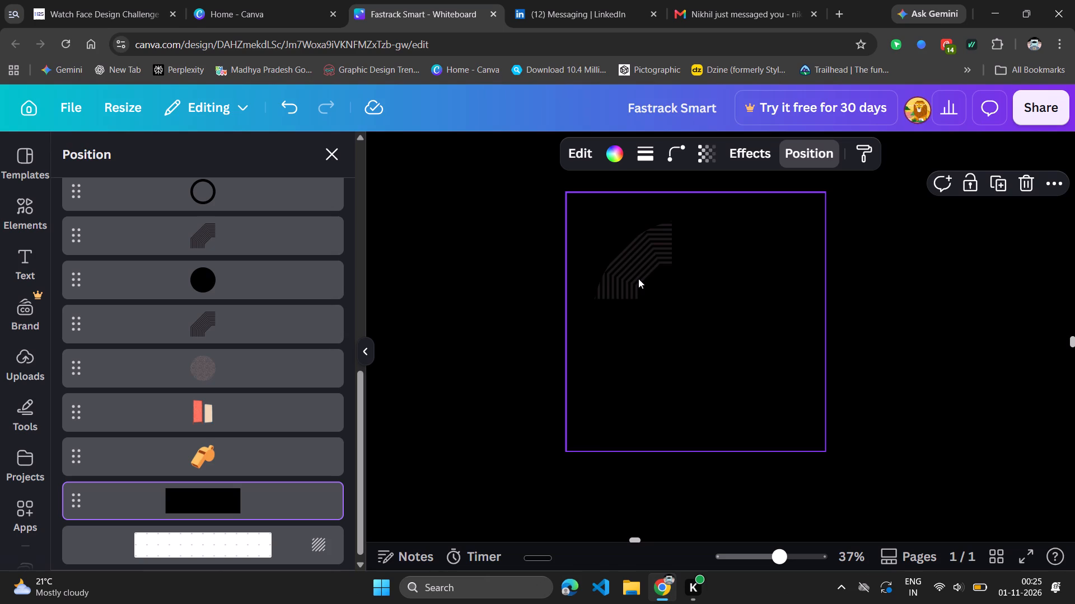
Lock the thick ring so it stays fixed above the striped pattern.
left_click(638, 279)
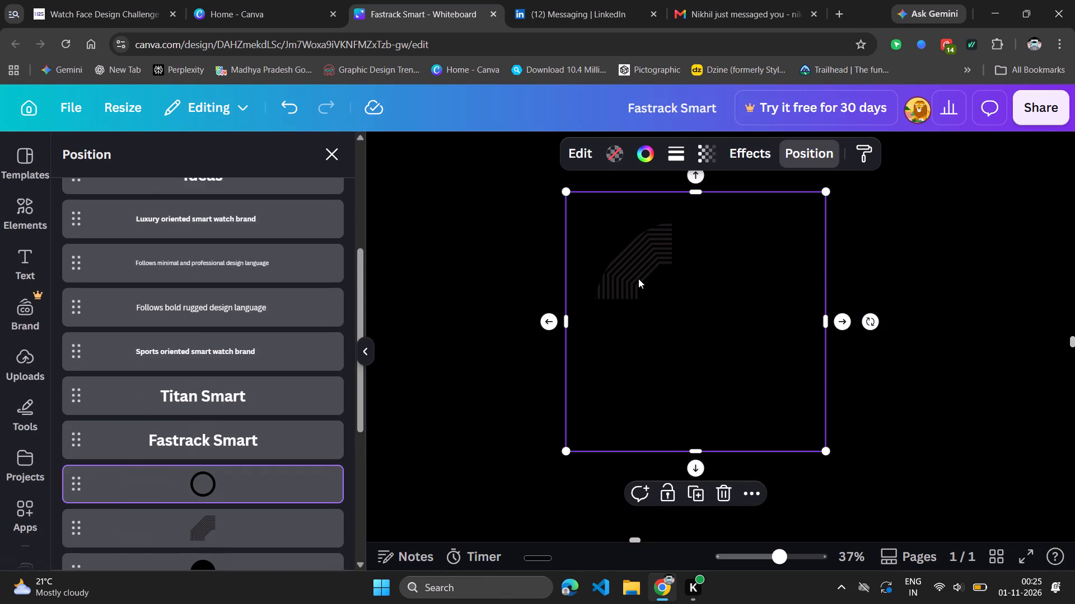
left_click(638, 279)
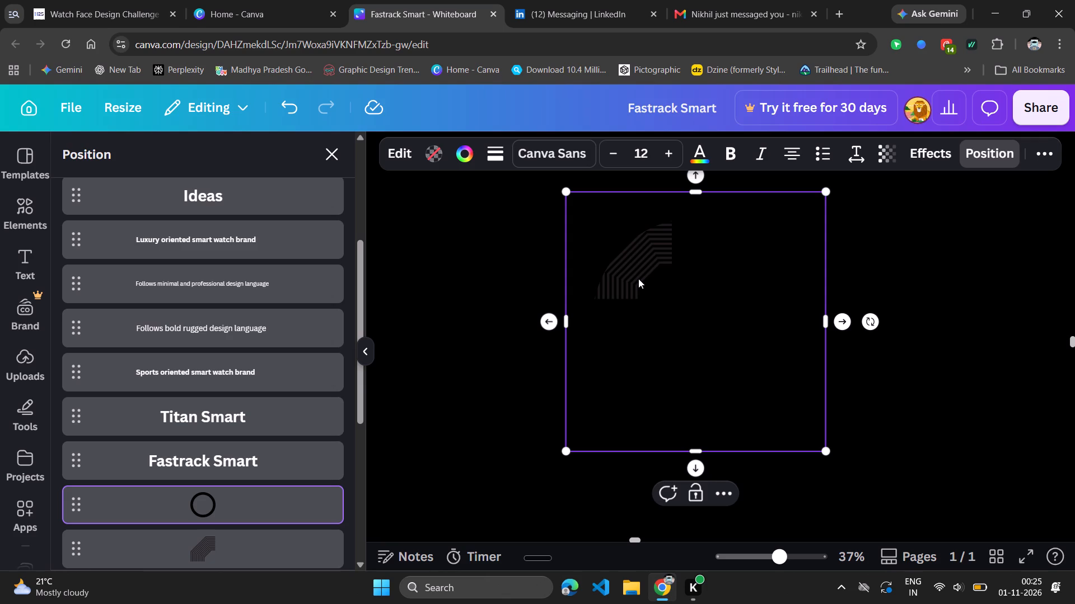
left_click(694, 493)
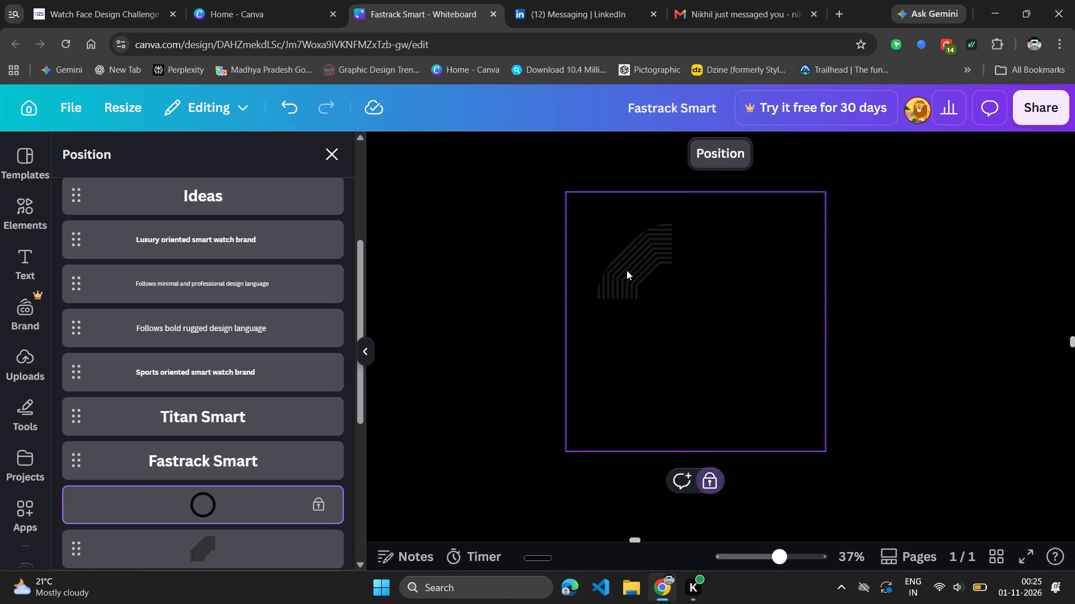
Enlarge the striped line pattern beneath the locked ring, keeping its upper-left corner fixed, to span most of the inner circle.
left_click(627, 270)
scroll(141, 408, "right", 1)
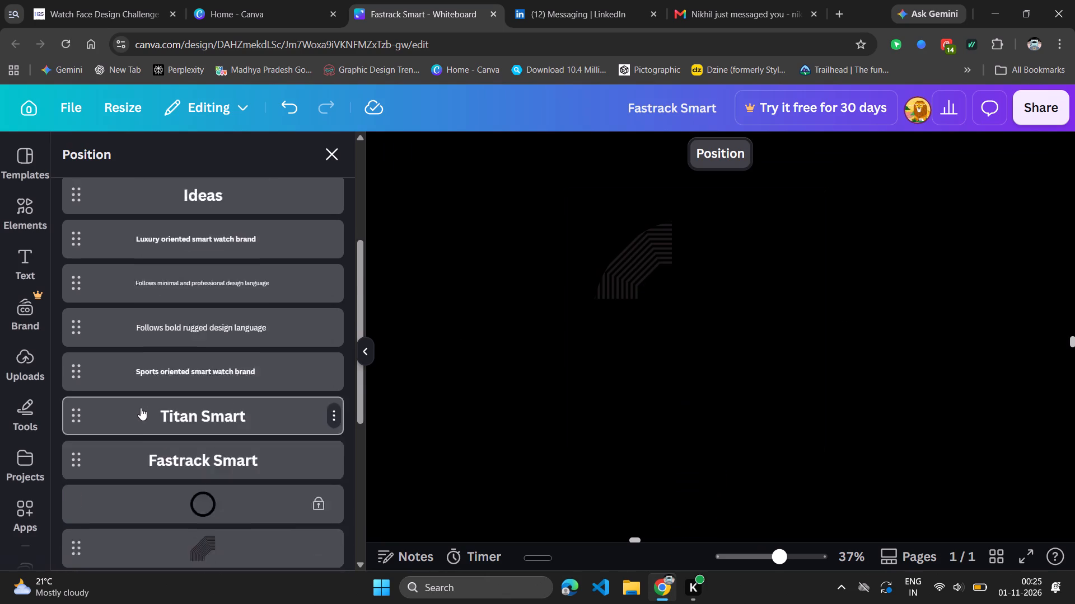
scroll(141, 408, "right", 1)
left_click(184, 424)
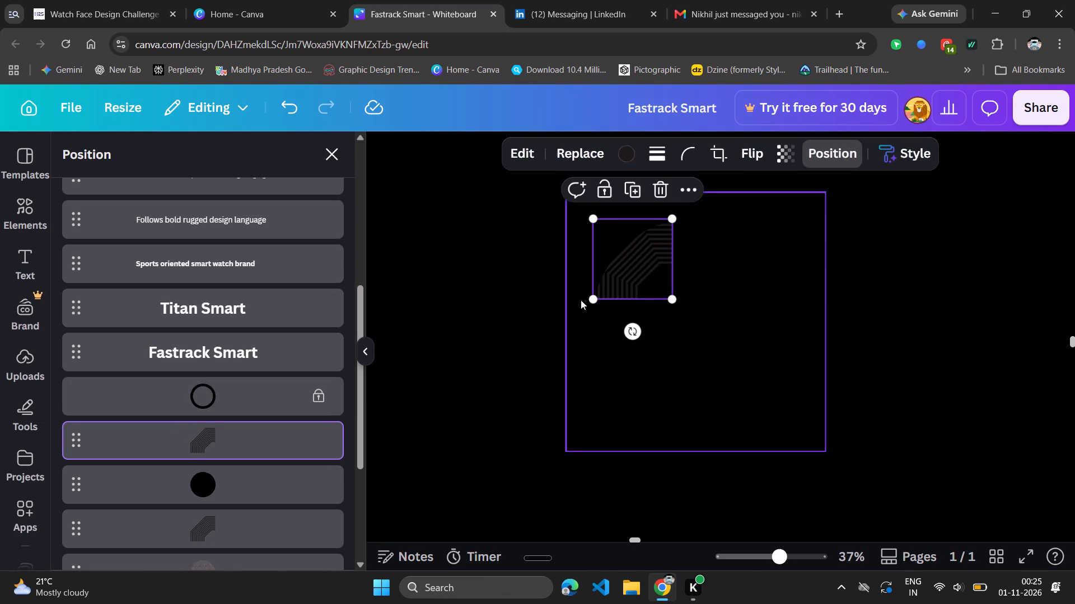
left_click(642, 259)
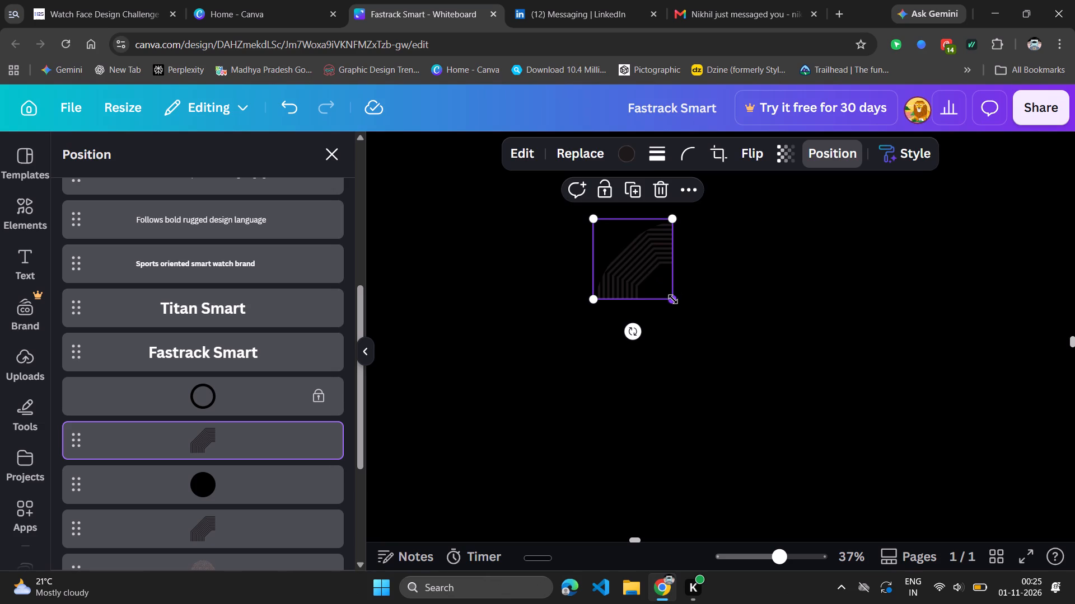
left_click_drag(673, 299, 810, 417)
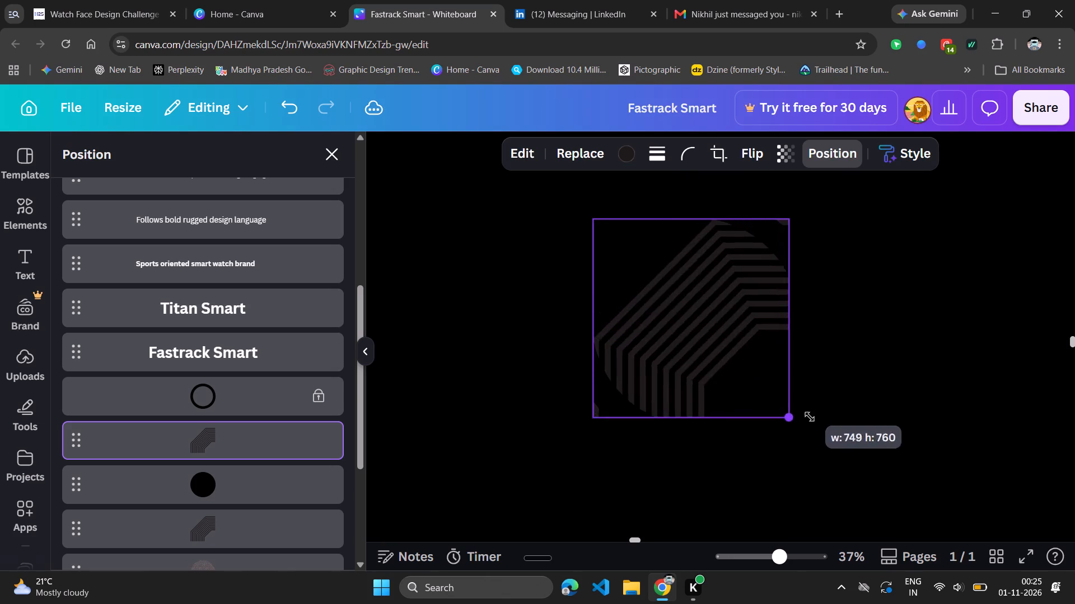
left_click_drag(810, 417, 775, 452)
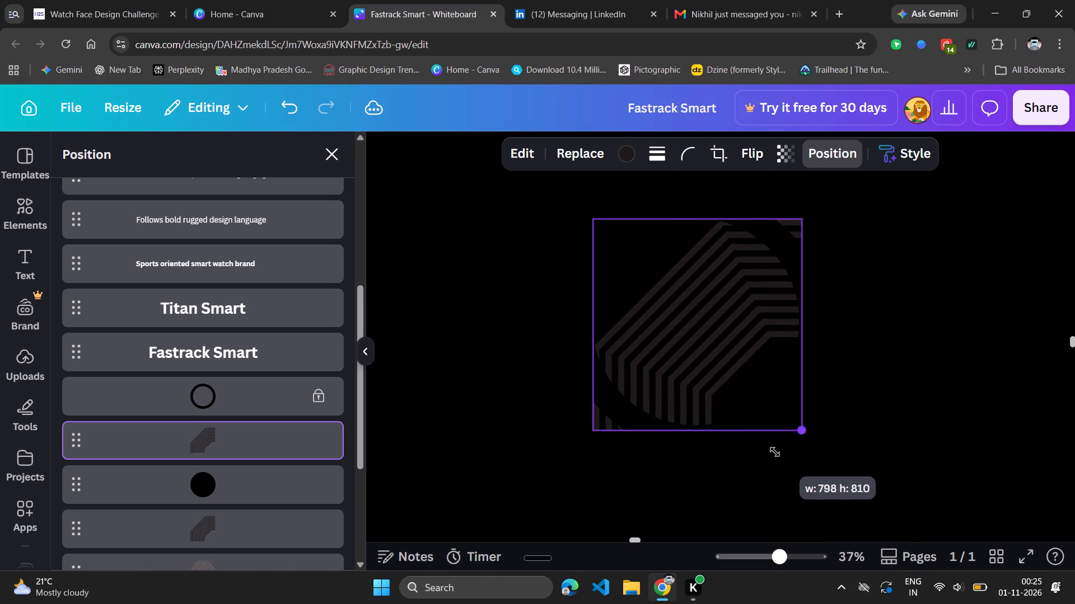
left_click_drag(775, 452, 773, 442)
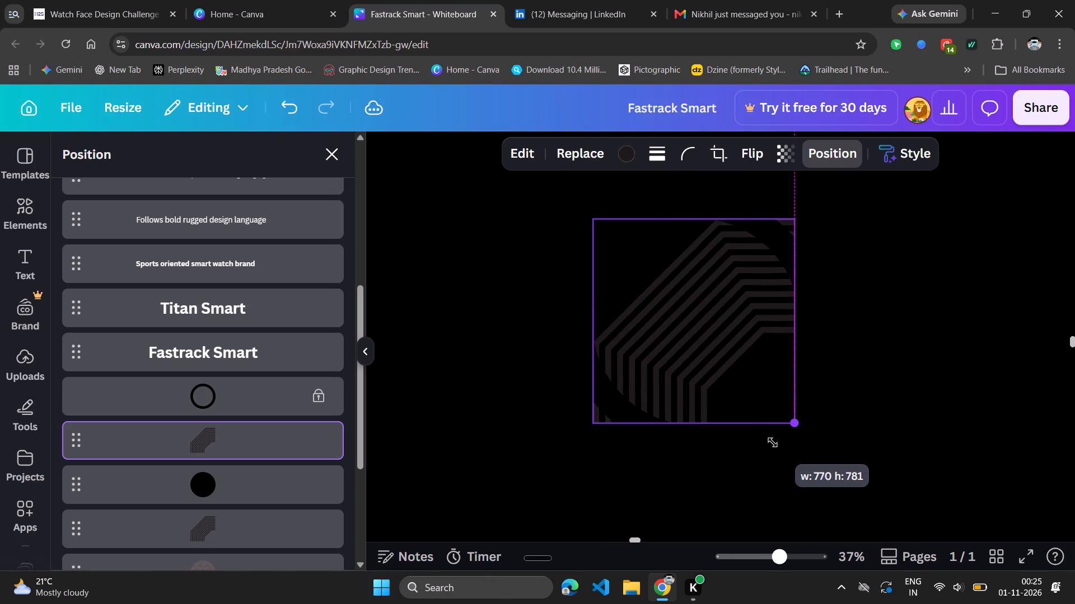
left_click_drag(773, 442, 756, 423)
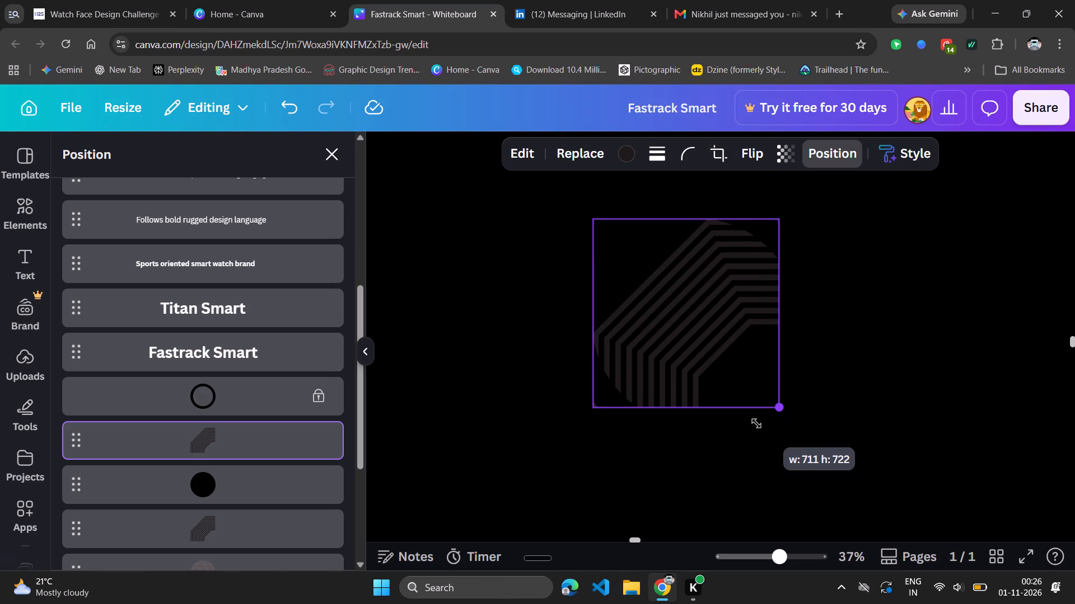
left_click_drag(756, 423, 745, 413)
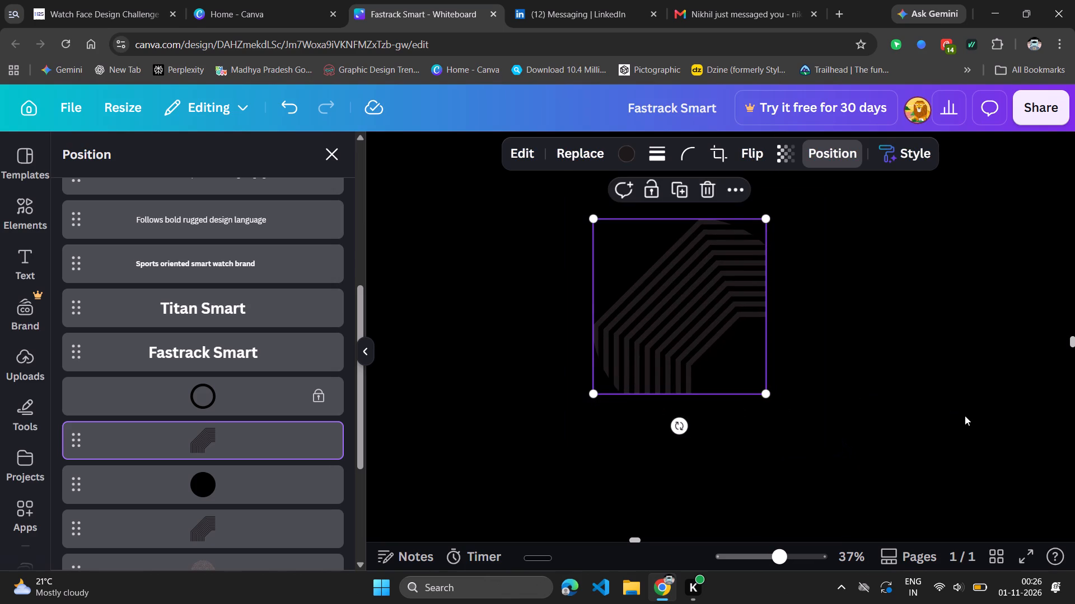
left_click(965, 416)
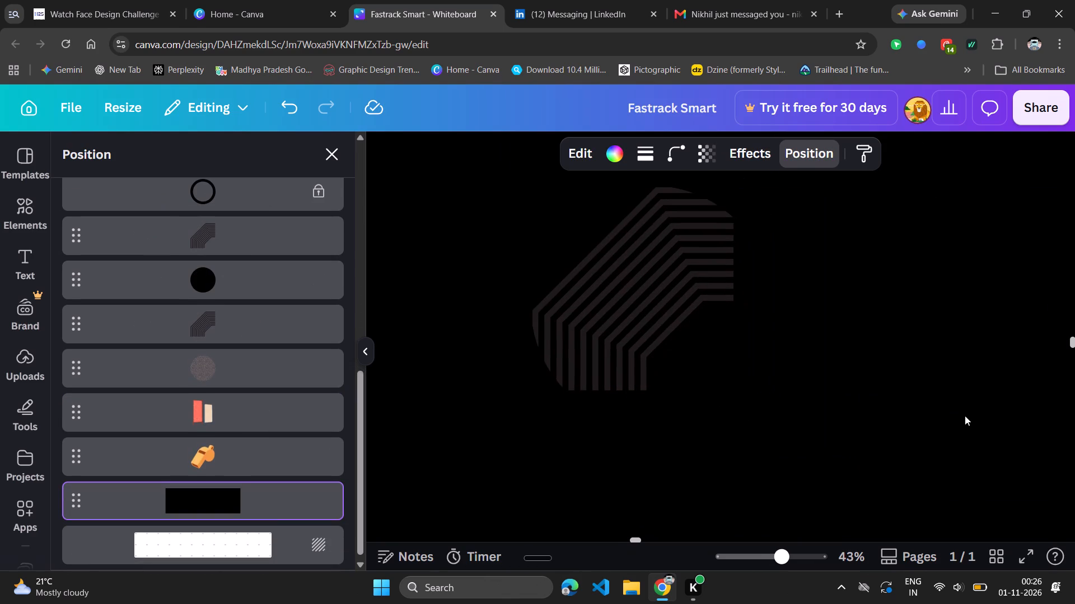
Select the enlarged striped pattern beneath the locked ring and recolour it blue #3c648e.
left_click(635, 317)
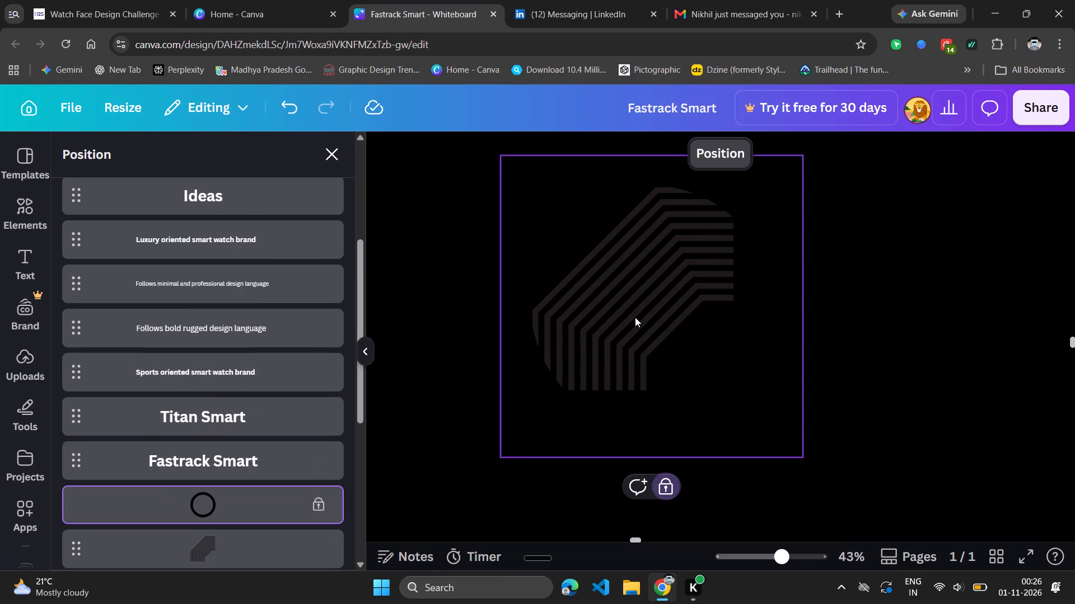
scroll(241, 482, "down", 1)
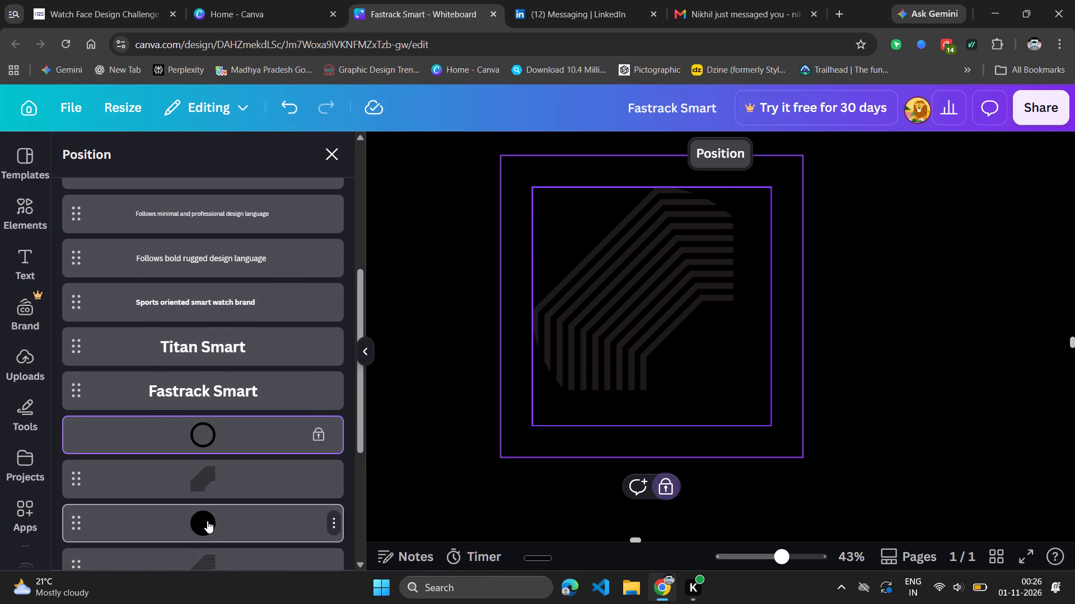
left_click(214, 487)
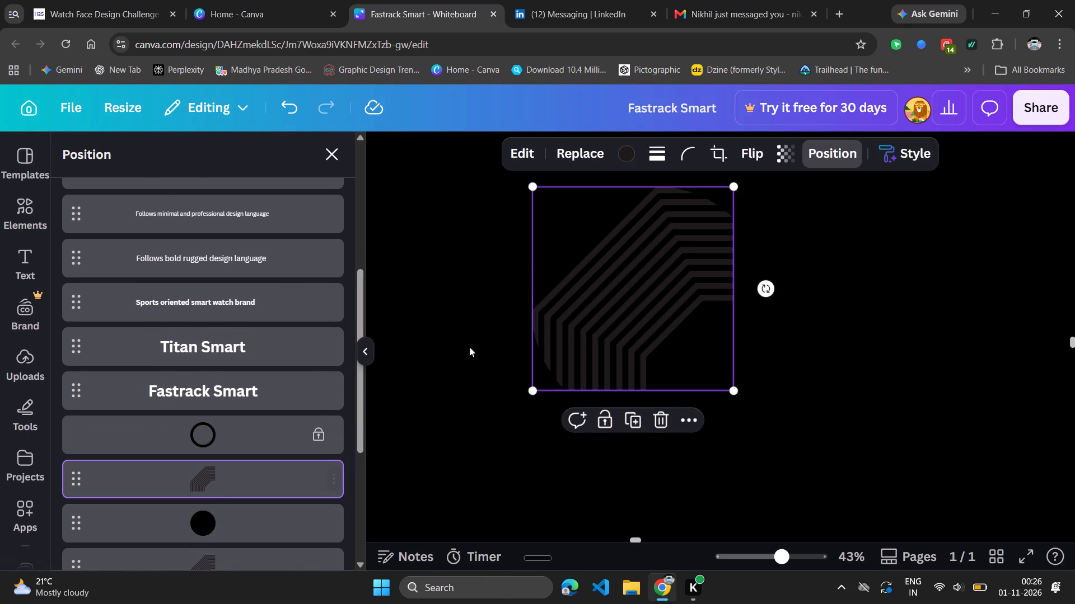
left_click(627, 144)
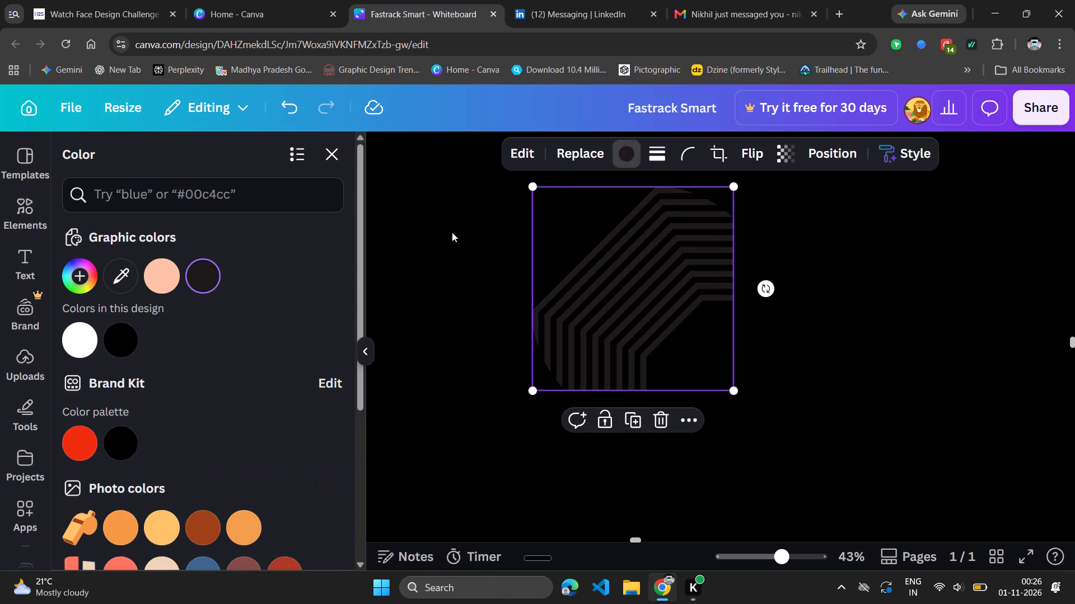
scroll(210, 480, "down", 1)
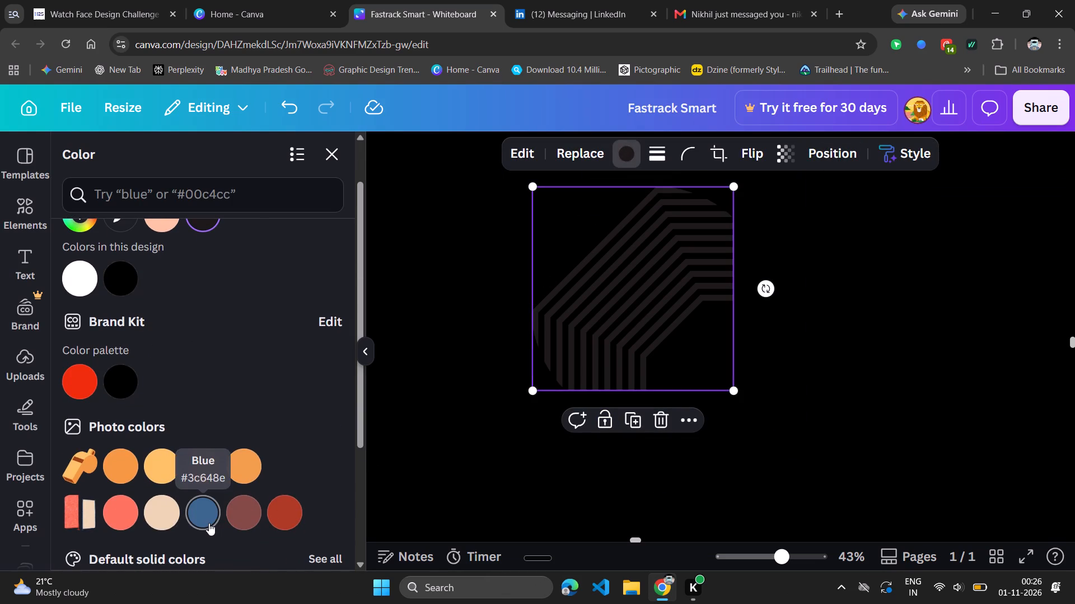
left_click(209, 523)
Change the enlarged striped pattern's colour to the dark navy blue from the default solid colours.
scroll(245, 473, "down", 1)
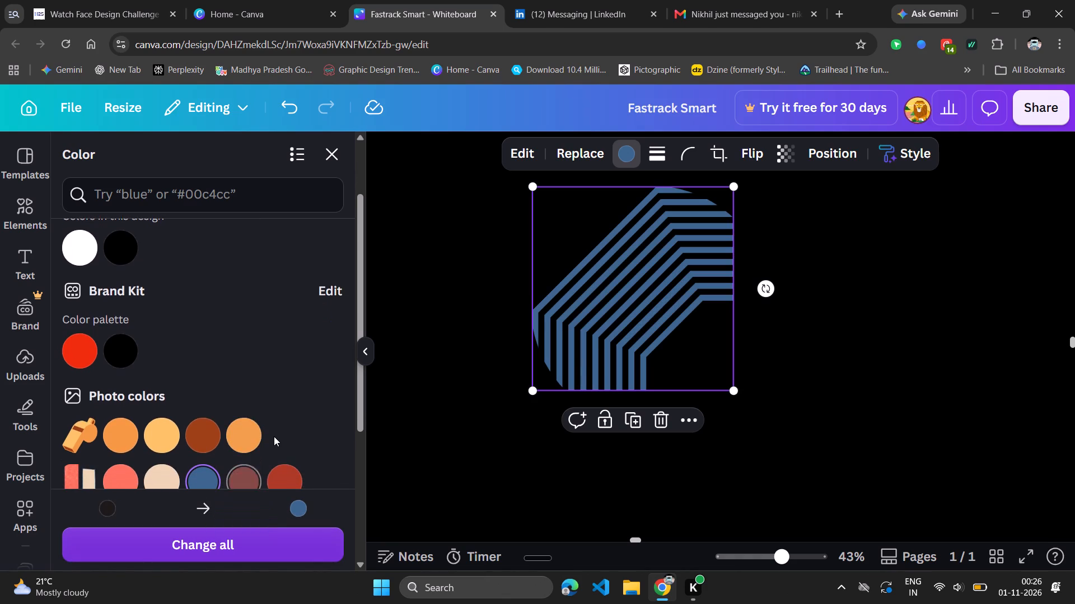
scroll(274, 436, "down", 2)
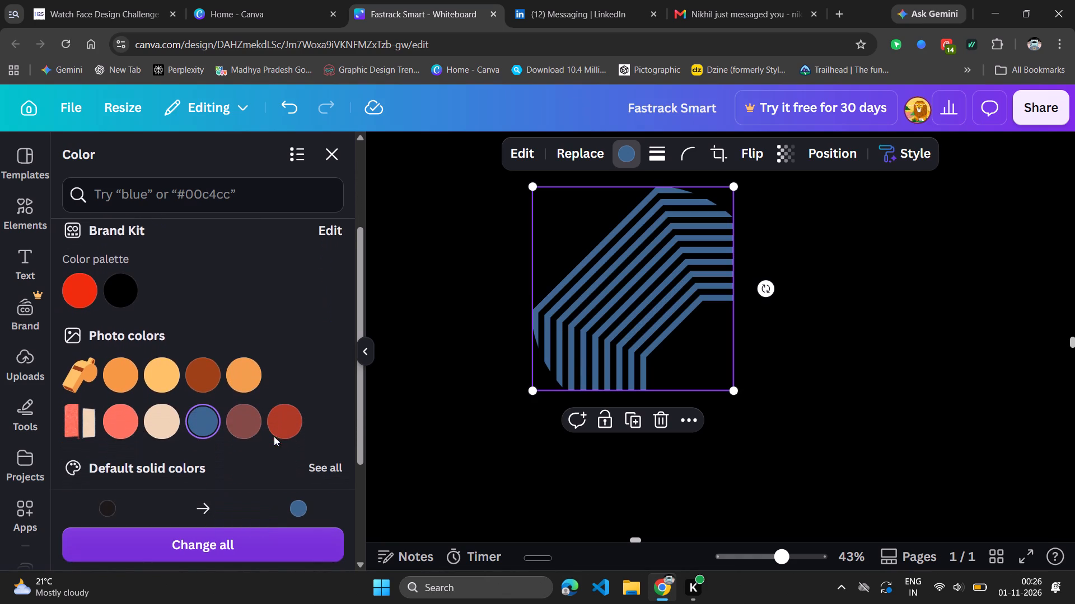
scroll(283, 412, "down", 4)
scroll(191, 421, "right", 1)
scroll(191, 421, "up", 2)
scroll(147, 388, "up", 1)
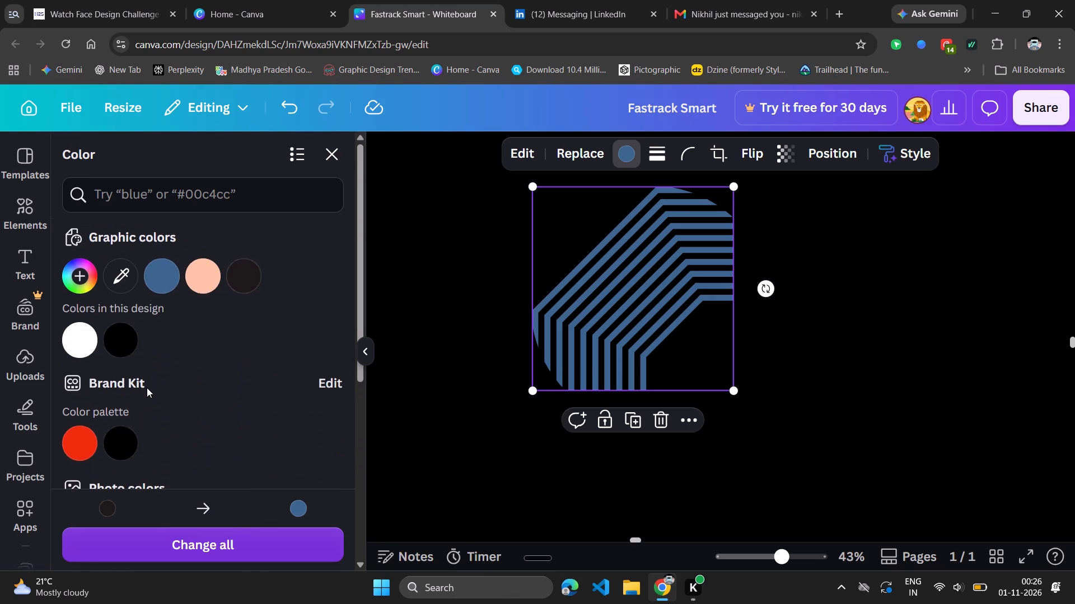
scroll(147, 388, "up", 1)
left_click(83, 282)
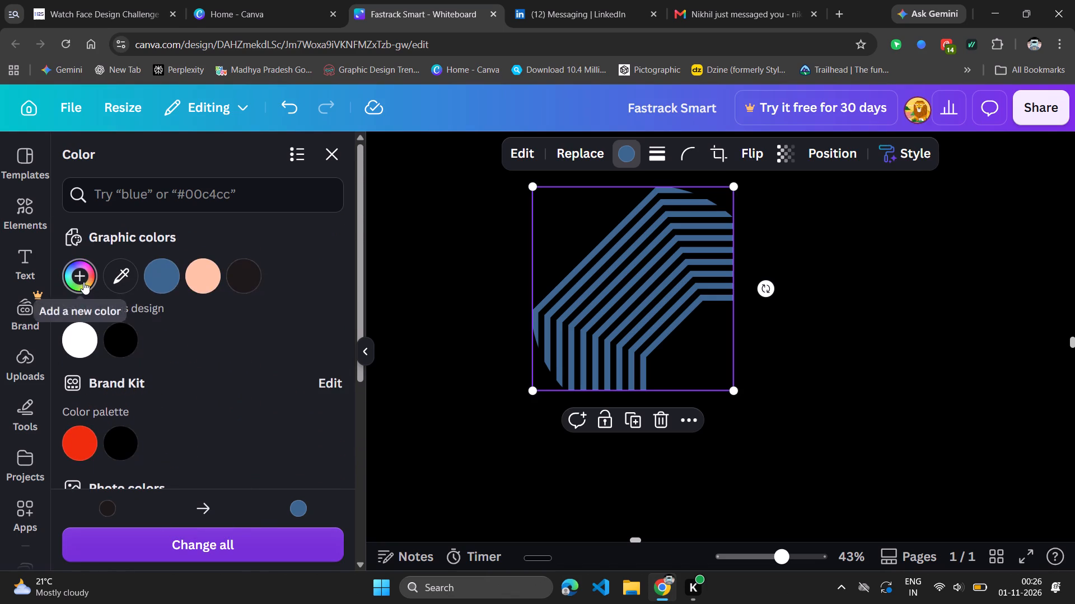
left_click(271, 269)
scroll(269, 374, "down", 1)
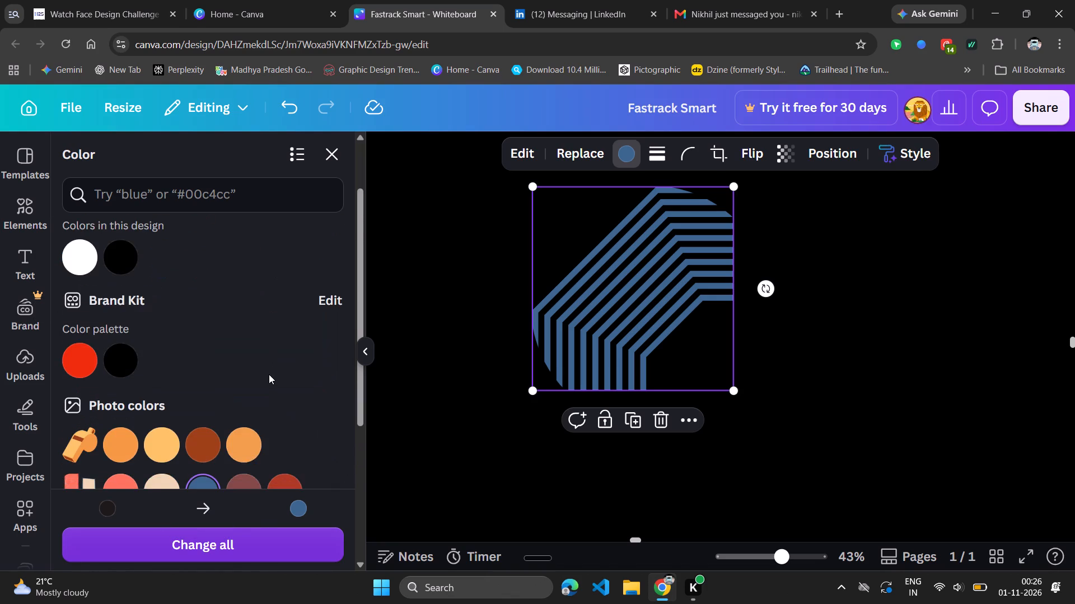
scroll(269, 374, "down", 2)
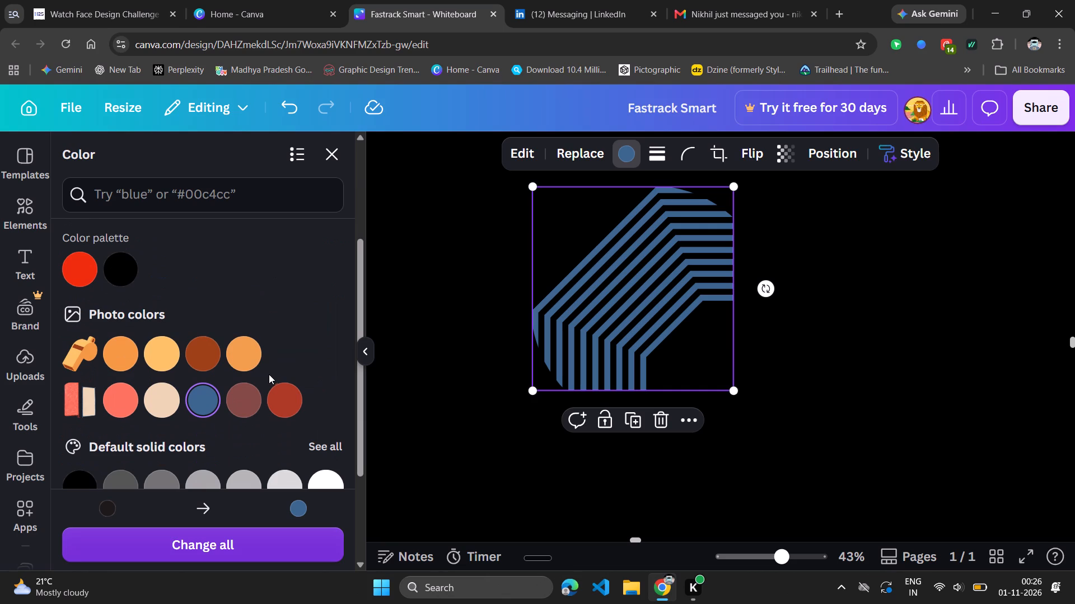
scroll(269, 374, "down", 3)
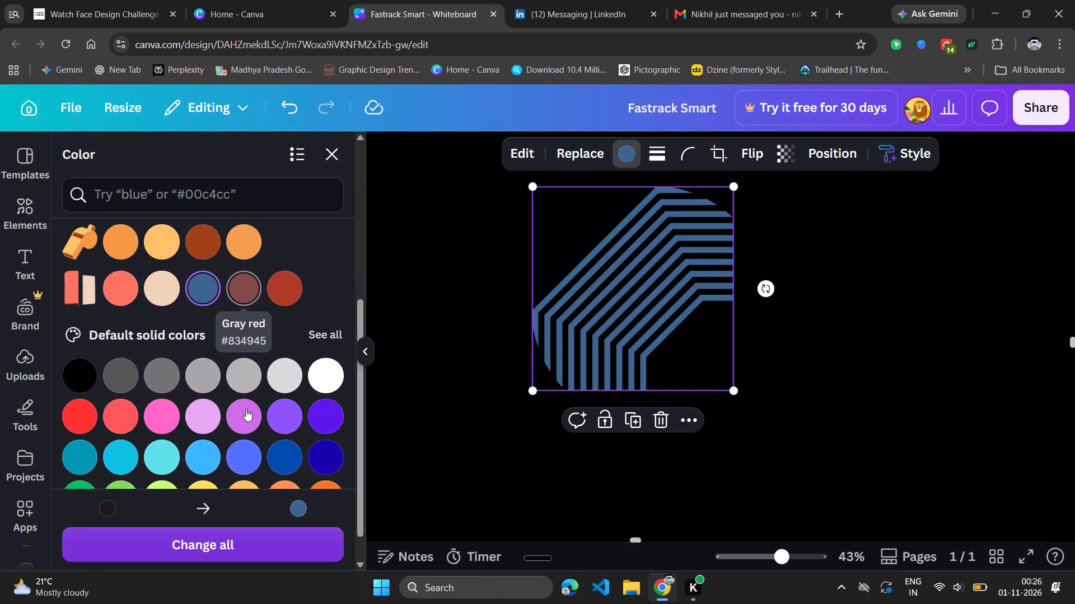
scroll(246, 409, "down", 1)
left_click(324, 419)
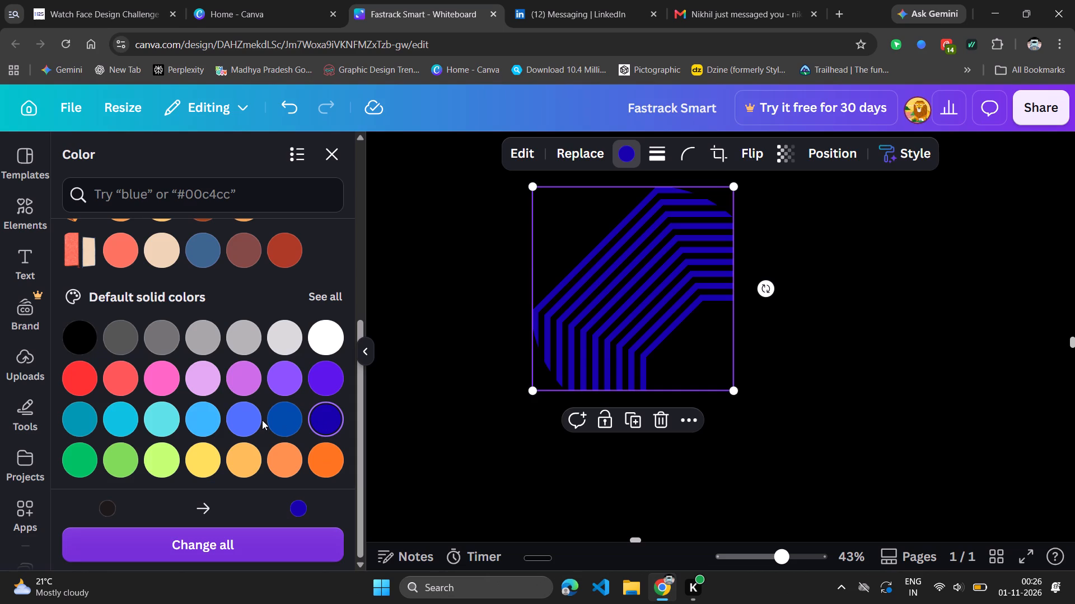
left_click(931, 360)
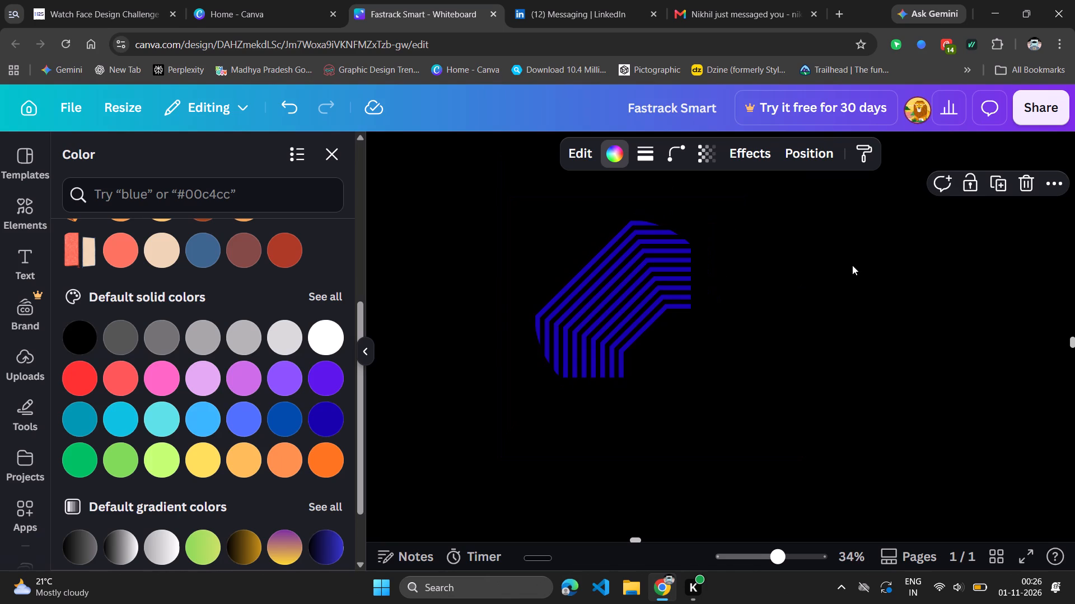
Review the Watch Face Design Challenge 2026 heading and its list of design and submission rules.
scroll(852, 265, "up", 4)
scroll(852, 265, "down", 1)
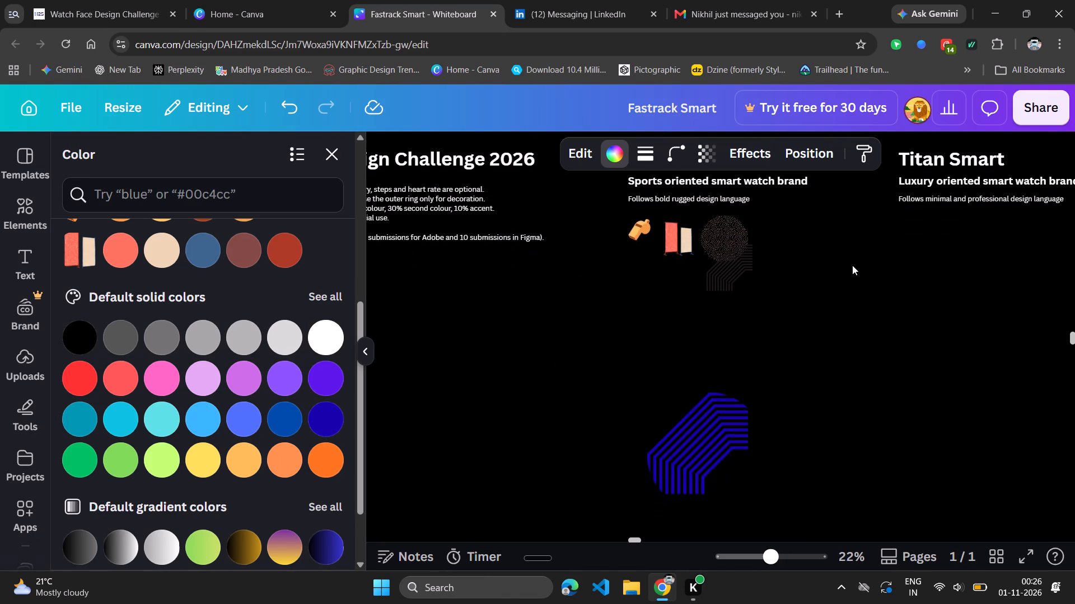
scroll(852, 265, "down", 1)
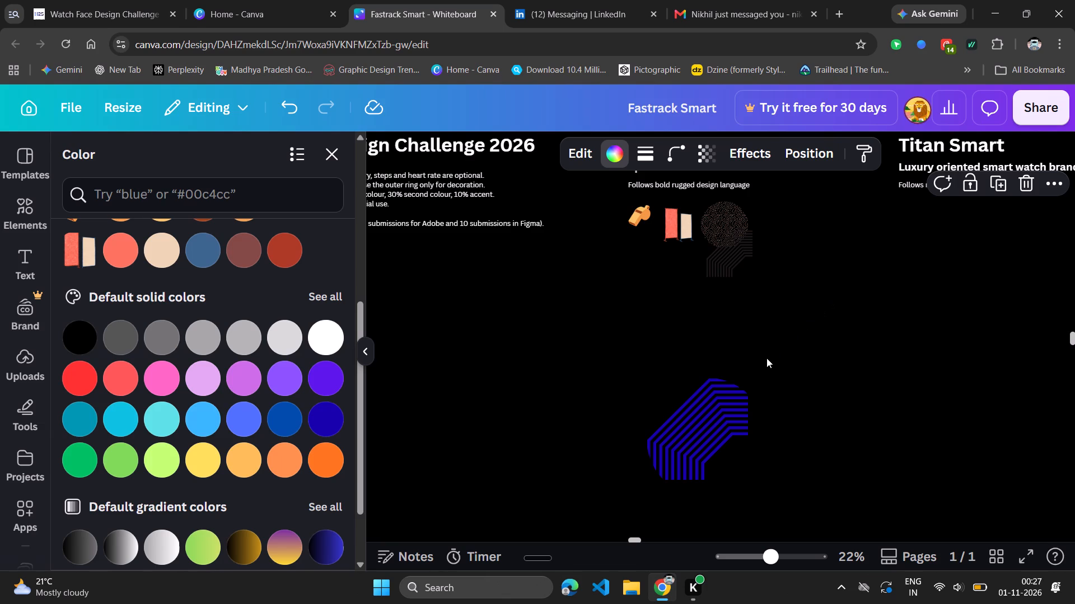
scroll(780, 321, "up", 1)
scroll(780, 321, "right", 1)
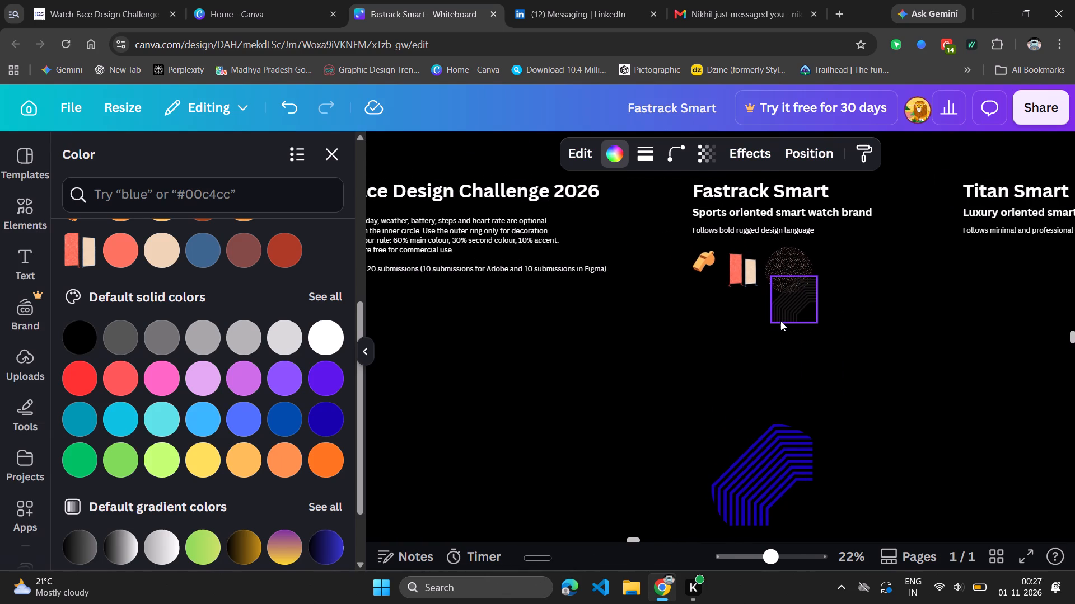
scroll(780, 321, "right", 2)
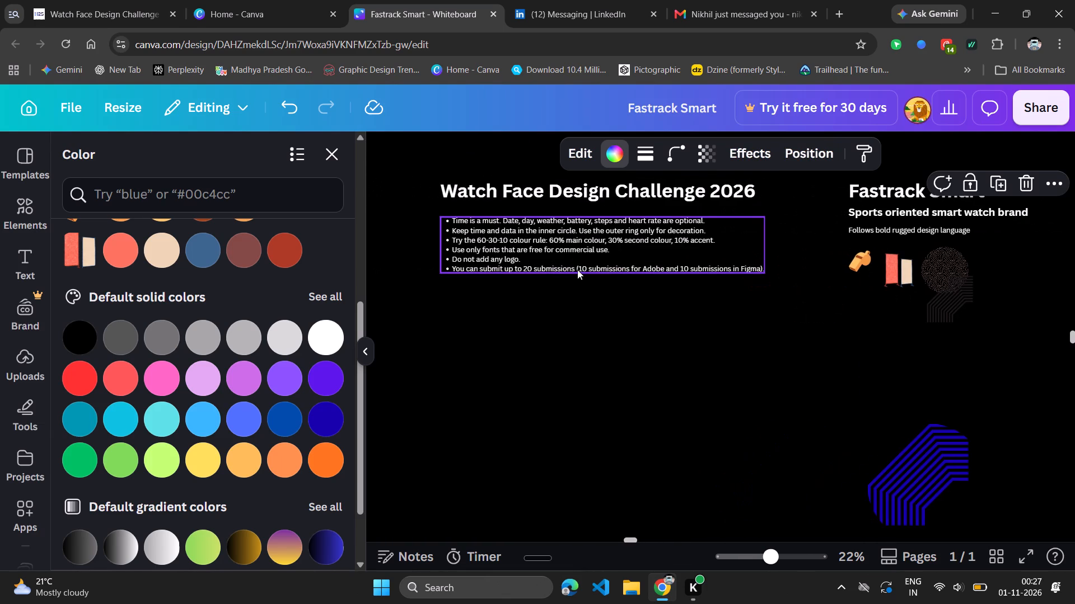
left_click(577, 270)
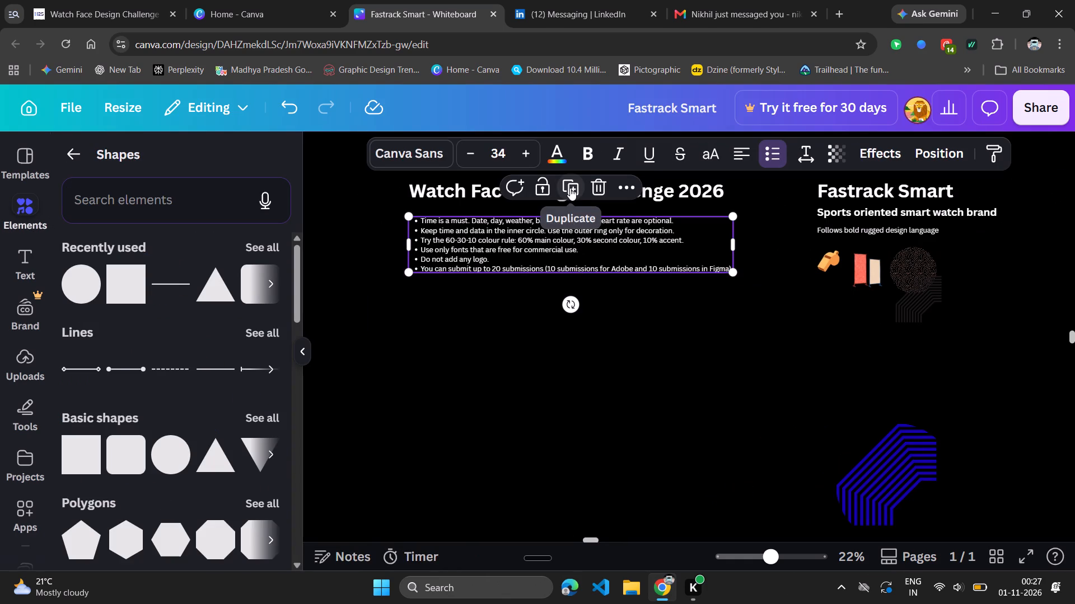
scroll(552, 336, "up", 1)
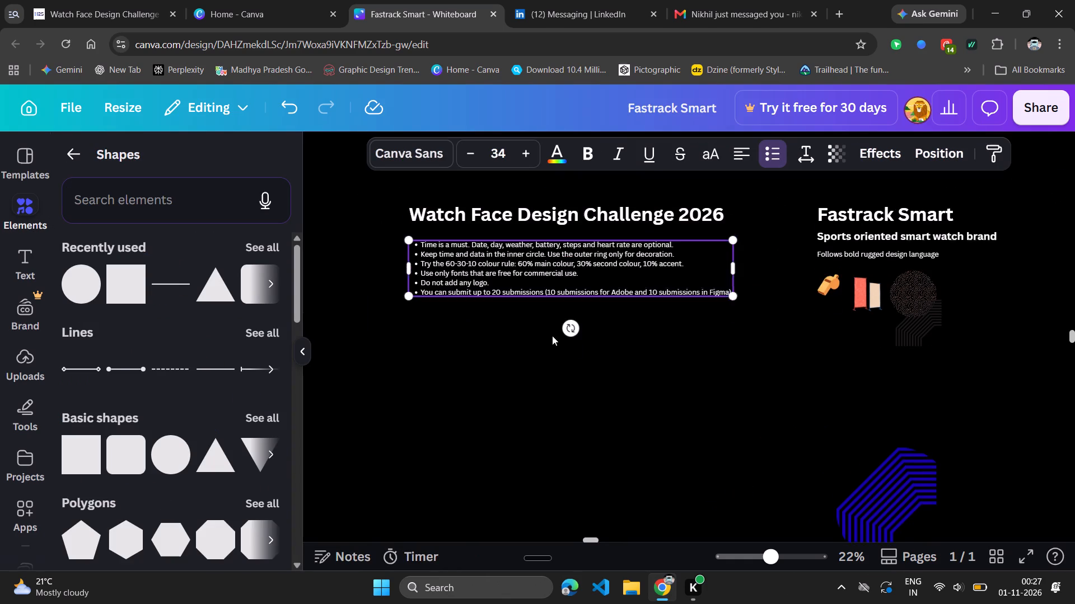
scroll(552, 336, "up", 1)
left_click(686, 262)
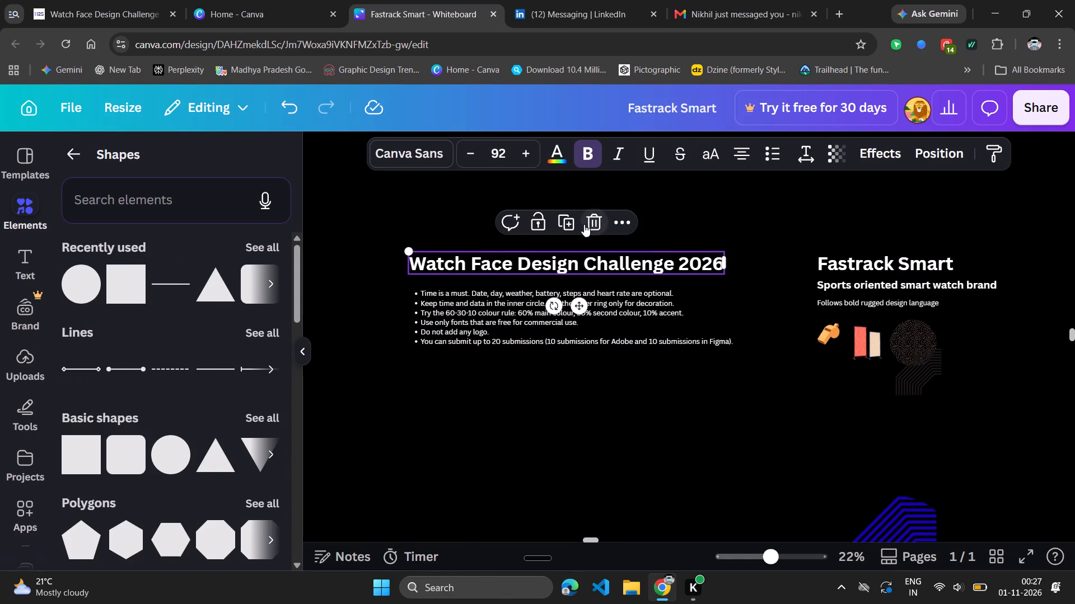
Duplicate the Watch Face Design Challenge 2026 heading and place the copy centred just below the list of rules.
left_click(568, 225)
left_click_drag(561, 265, 550, 386)
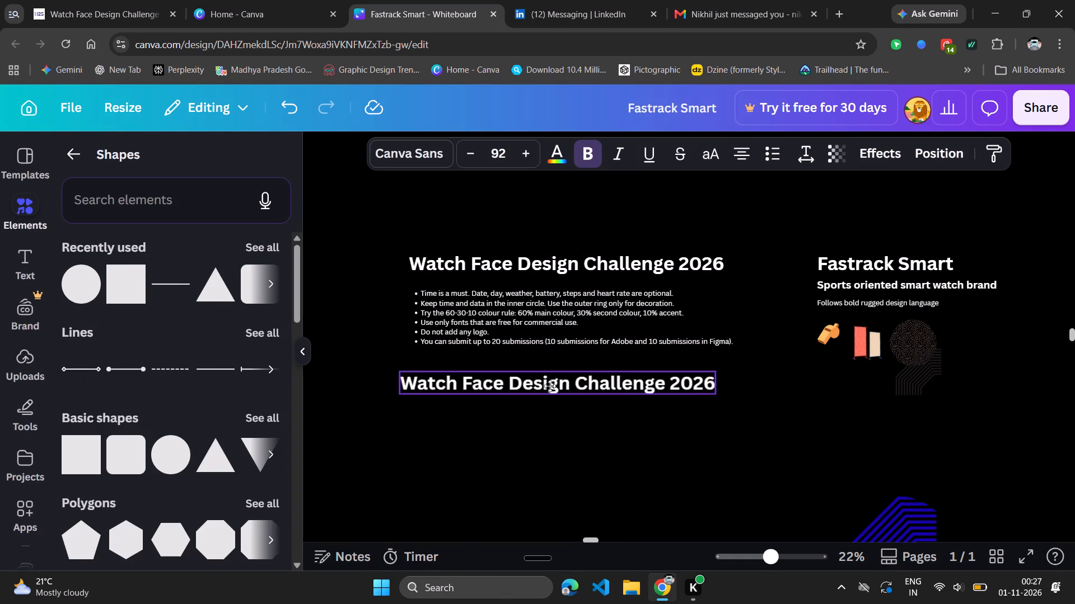
left_click_drag(550, 386, 563, 387)
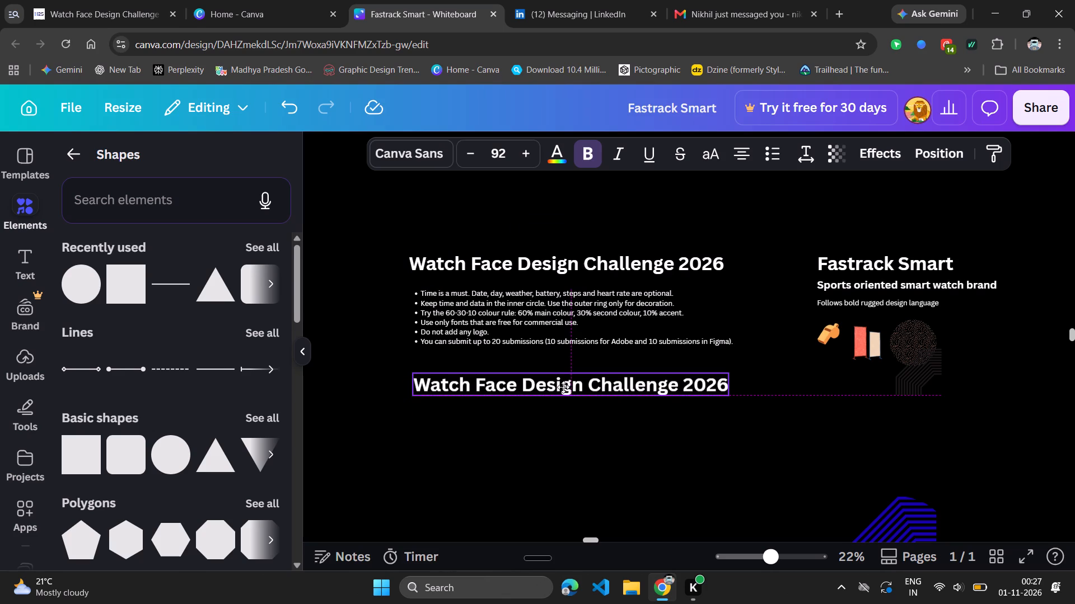
left_click_drag(563, 387, 562, 386)
Replace the text of the copied heading below the rules with the time 10:11.
double_click(562, 386)
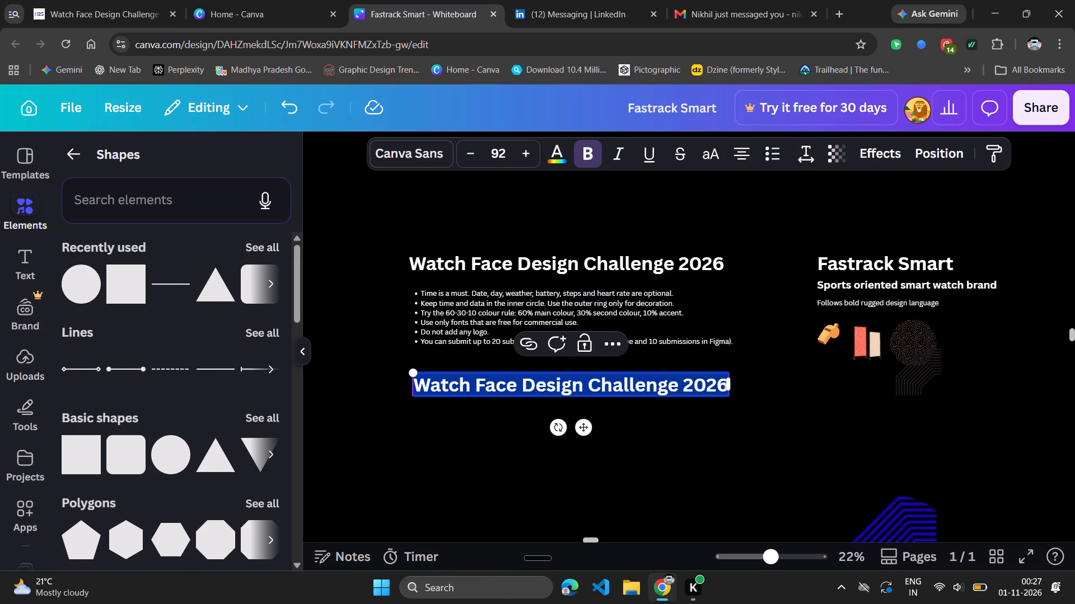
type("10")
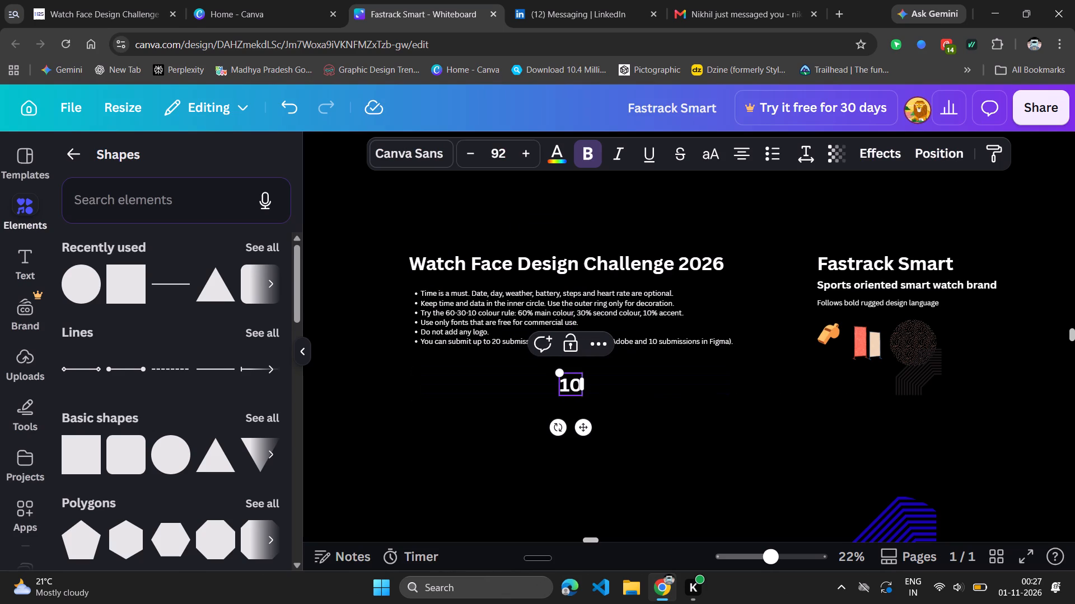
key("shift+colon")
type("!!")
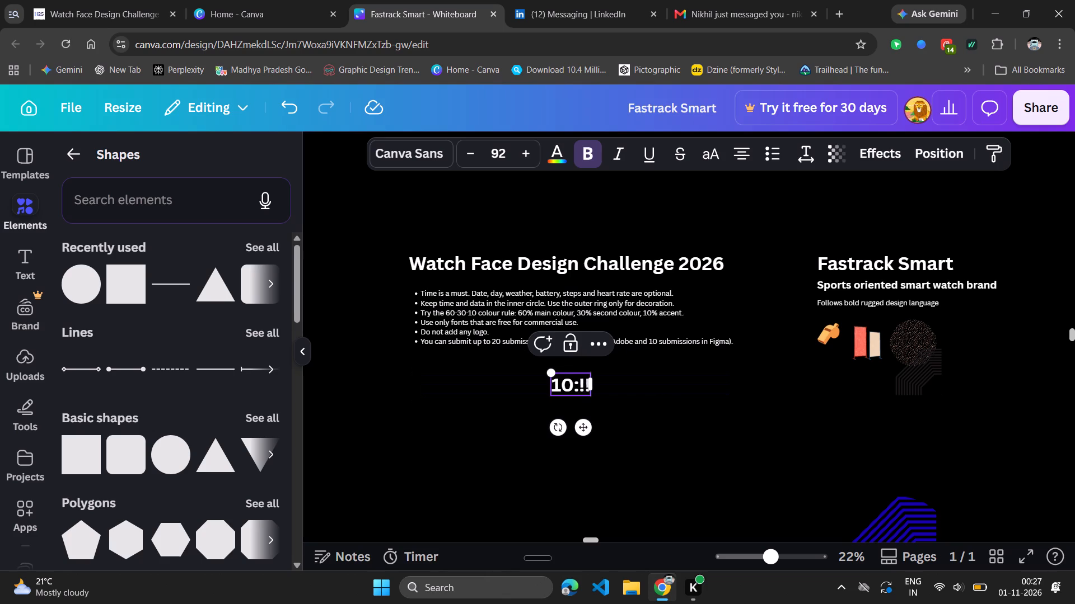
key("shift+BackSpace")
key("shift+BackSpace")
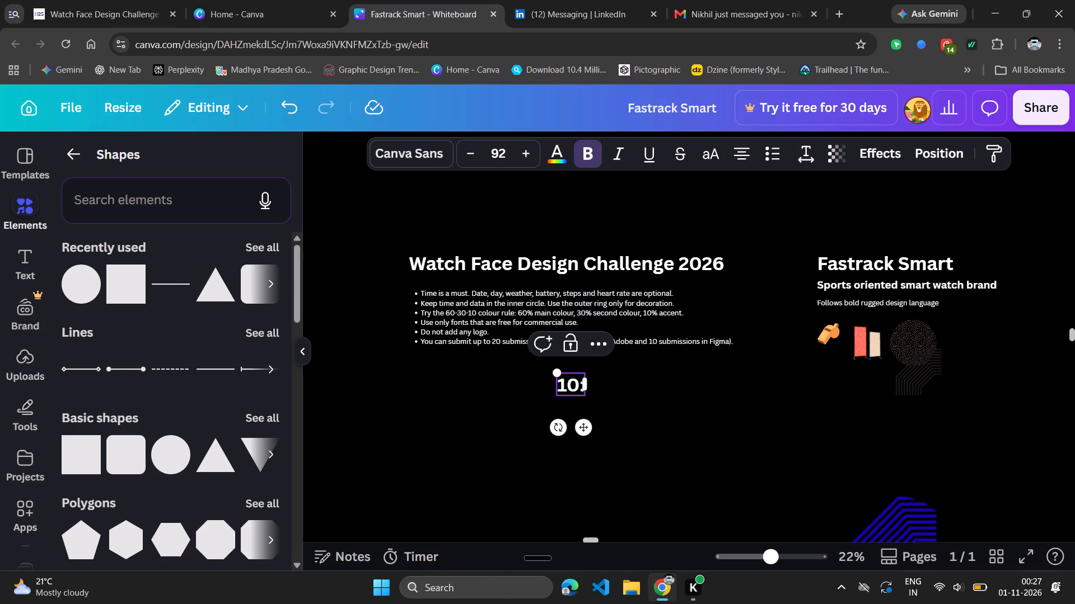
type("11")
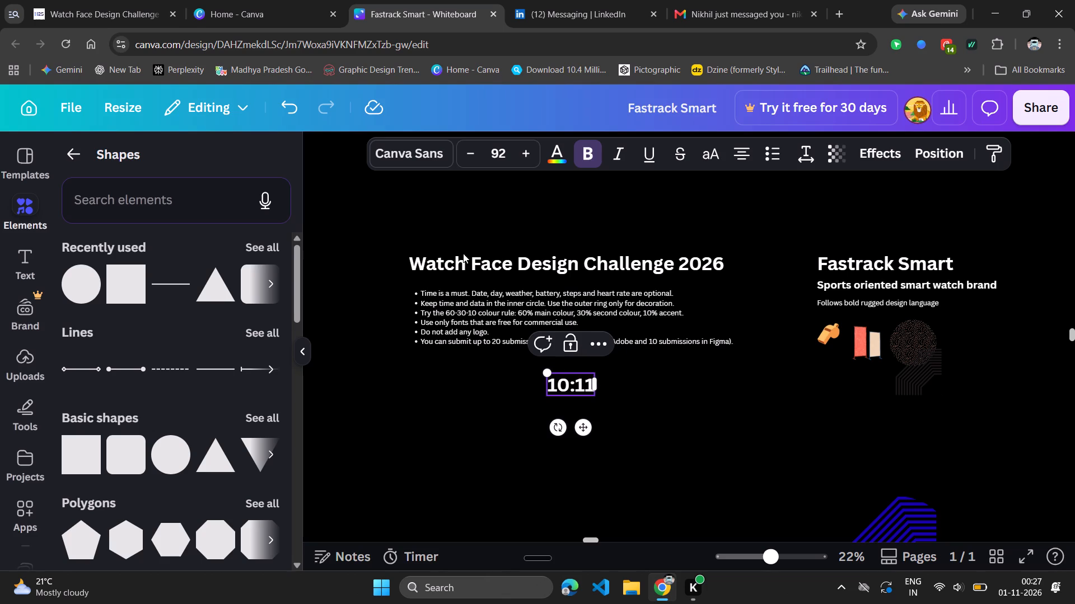
Switch to the Hack2skill Watch Face Design Challenge page to consult the Tips Before You Start under Themes.
left_click(134, 1)
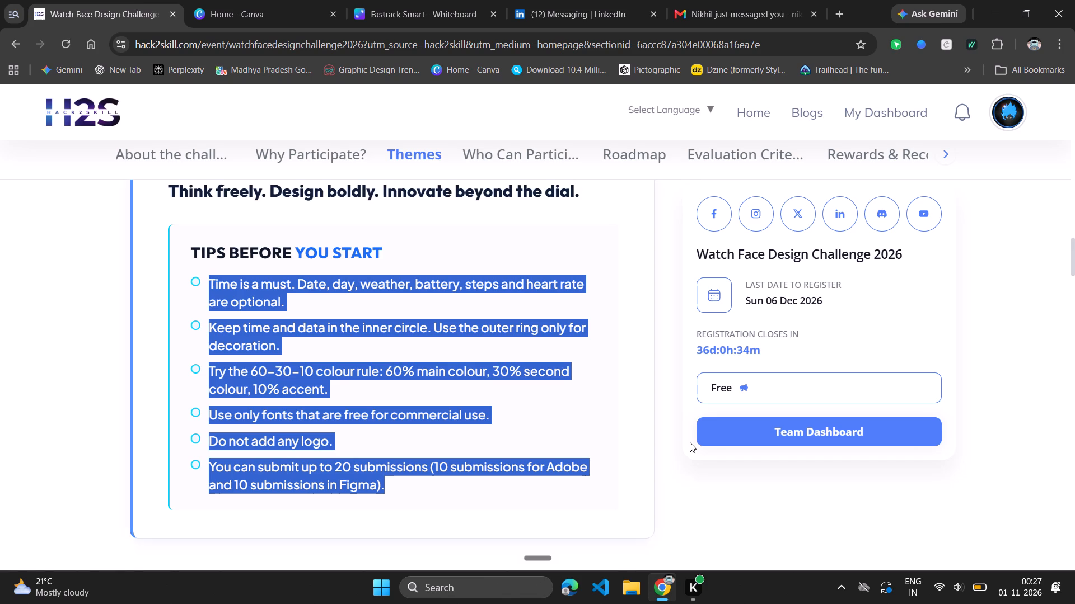
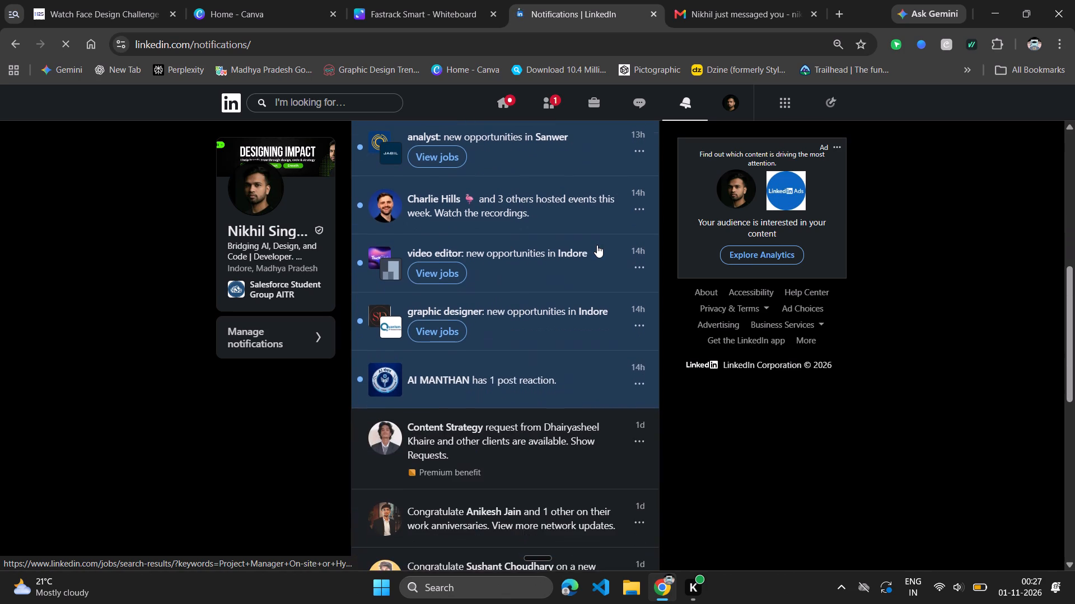
Return to the start of the LinkedIn notifications and open the My Network page to check connection invitations.
scroll(597, 245, "up", 3)
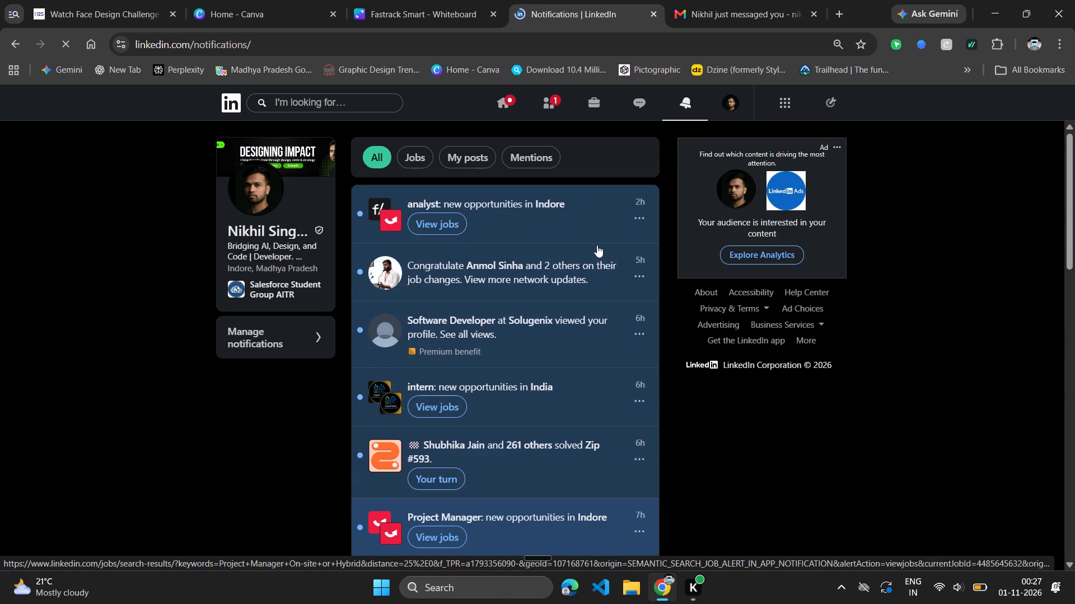
left_click(549, 109)
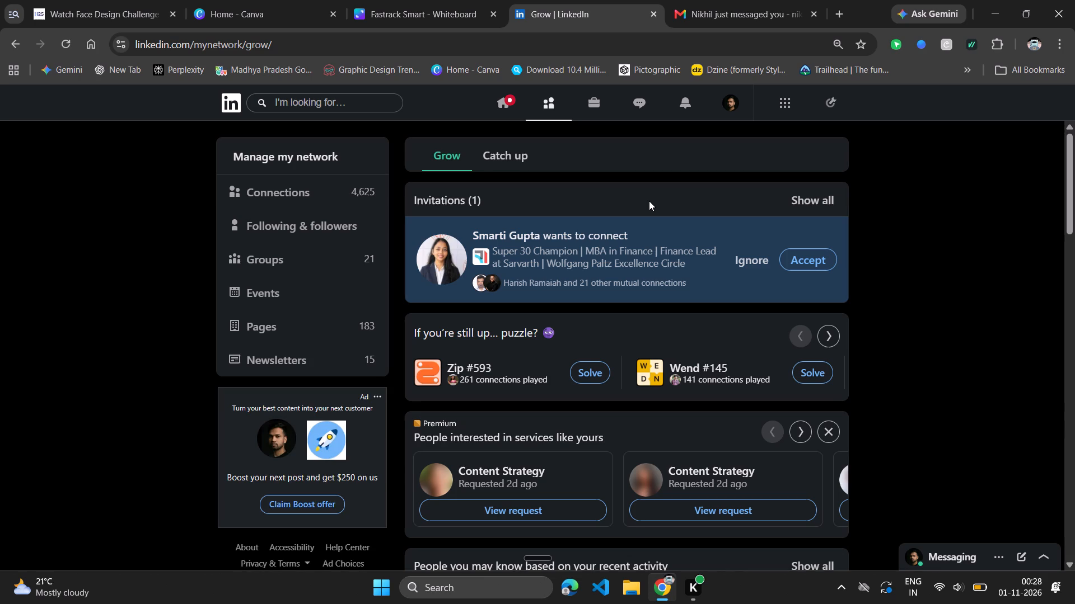
Accept the pending connection invitation on LinkedIn's Grow page.
left_click(828, 258)
scroll(576, 276, "up", 1)
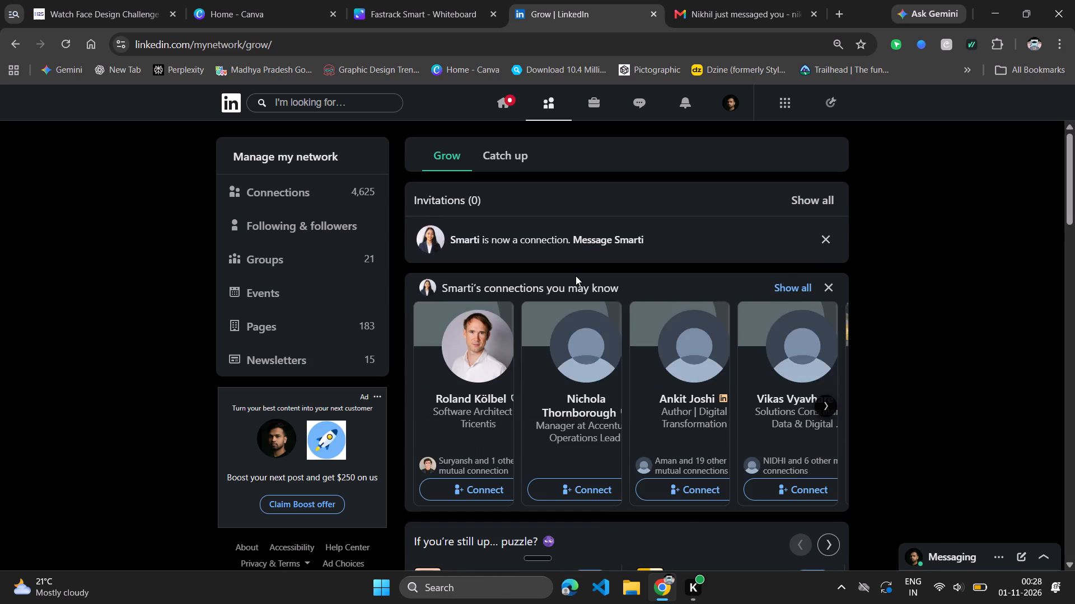
scroll(576, 276, "up", 1)
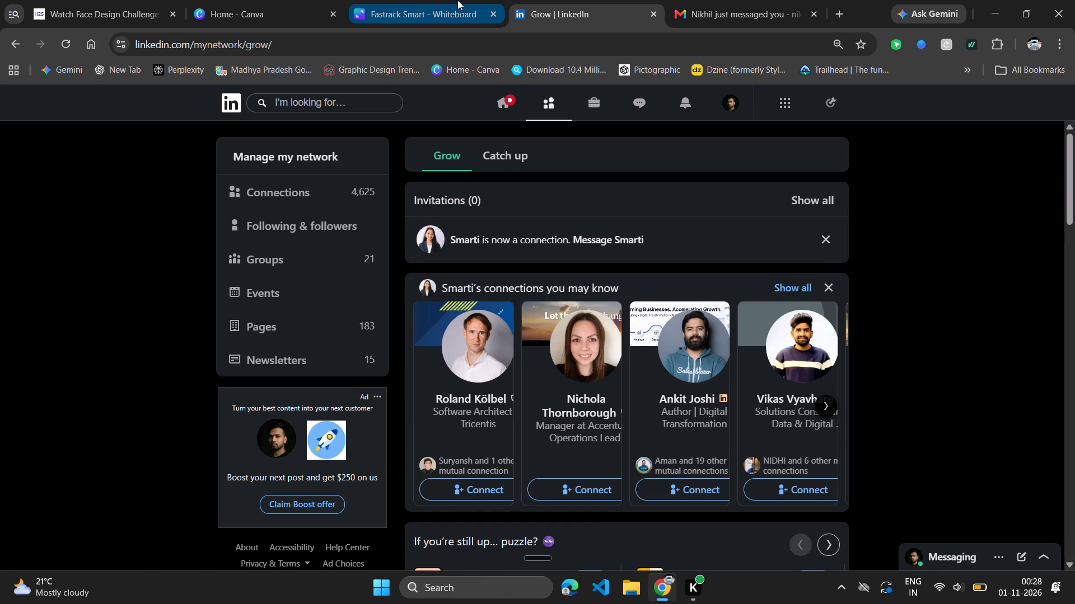
Open the LinkedIn home feed and dismiss the Reactivate Premium promotion.
left_click(508, 105)
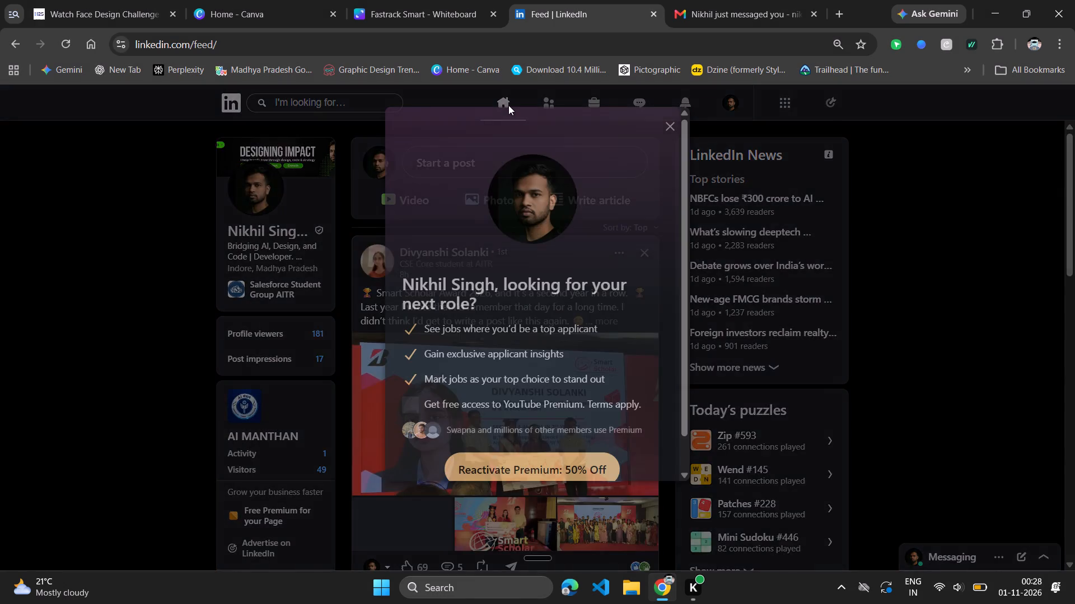
scroll(609, 267, "down", 2)
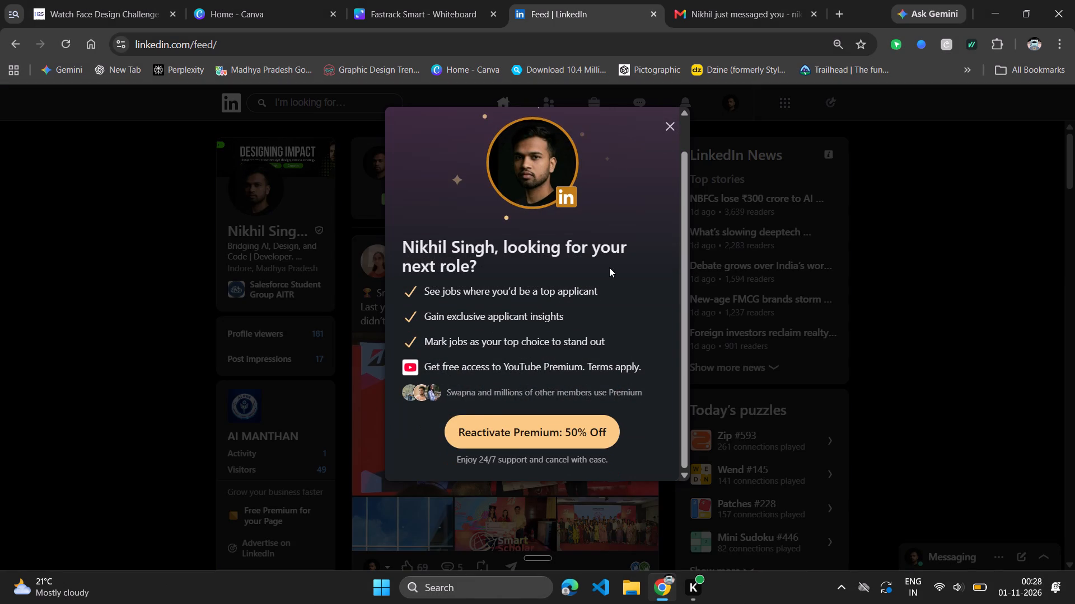
scroll(609, 267, "down", 3)
left_click(671, 128)
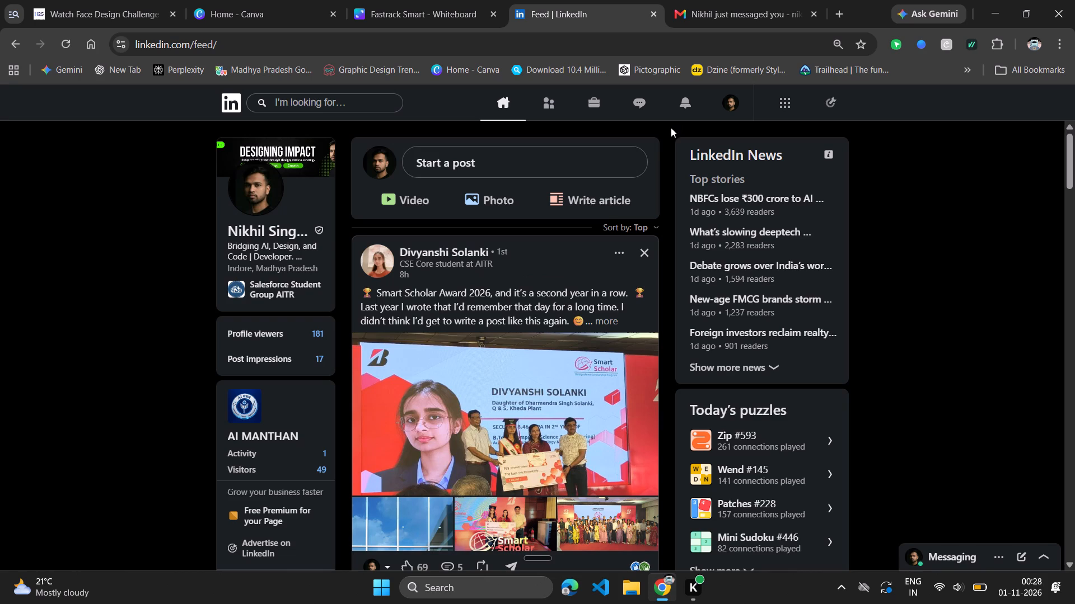
Browse the first posts in the LinkedIn home feed, including the Smart Scholar Award post and the promoted Figma post.
scroll(518, 393, "down", 3)
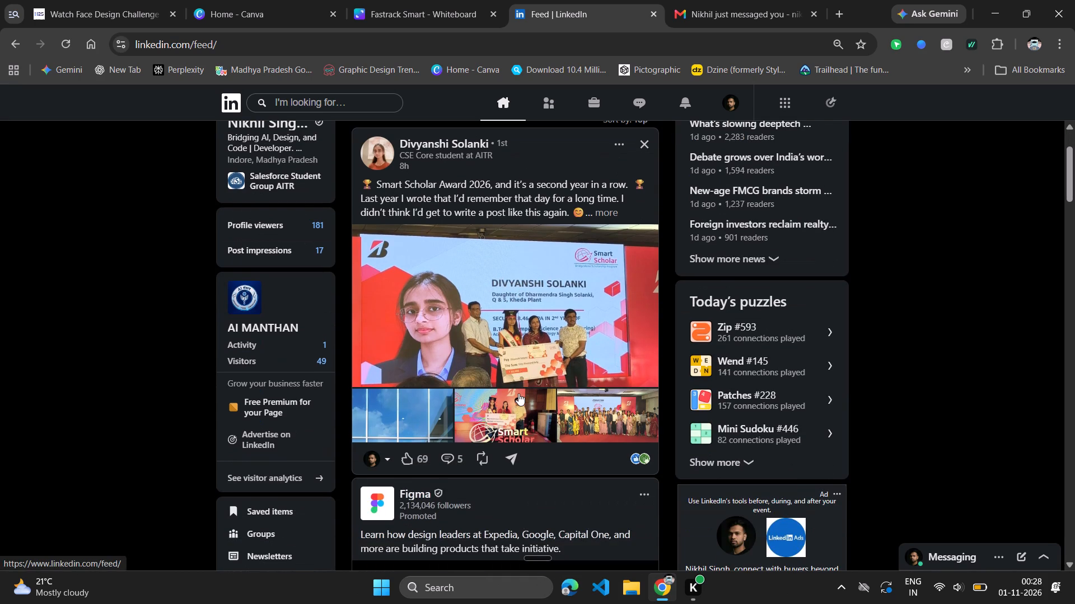
scroll(518, 393, "down", 4)
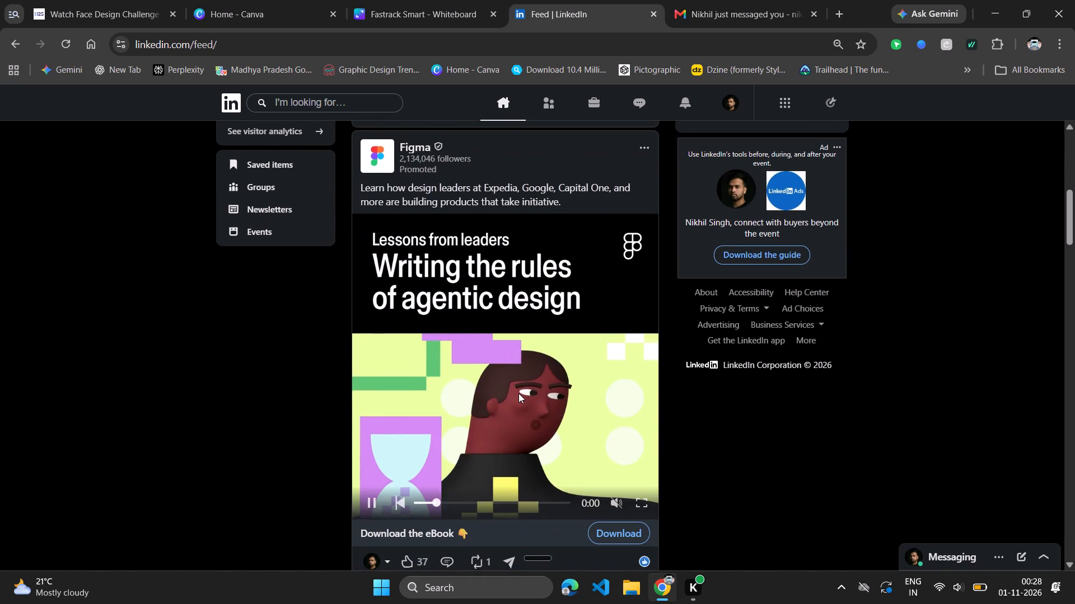
scroll(518, 393, "up", 4)
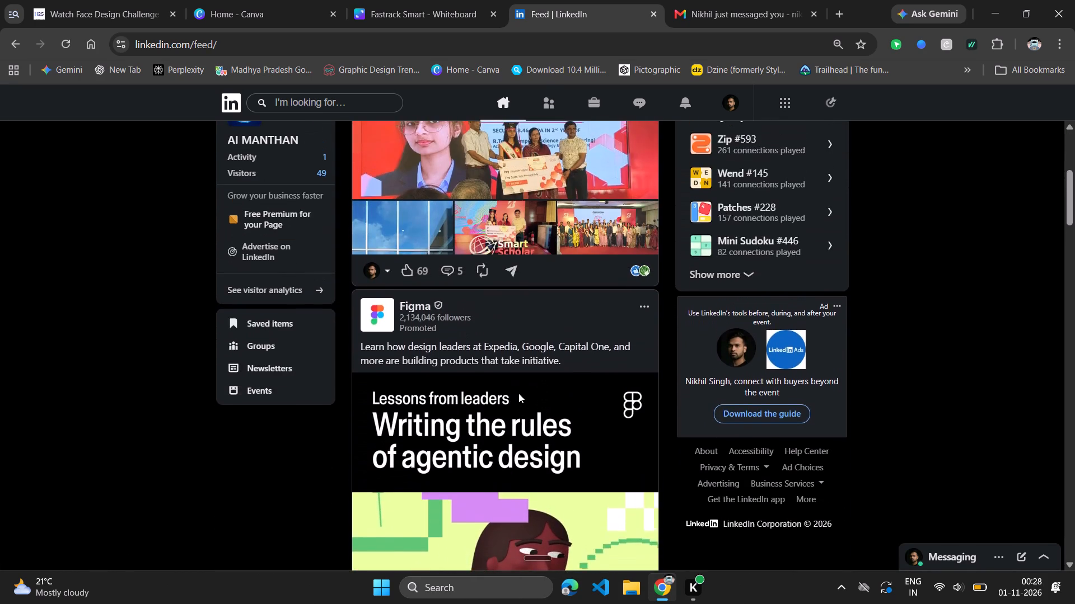
scroll(518, 393, "up", 1)
scroll(417, 388, "up", 1)
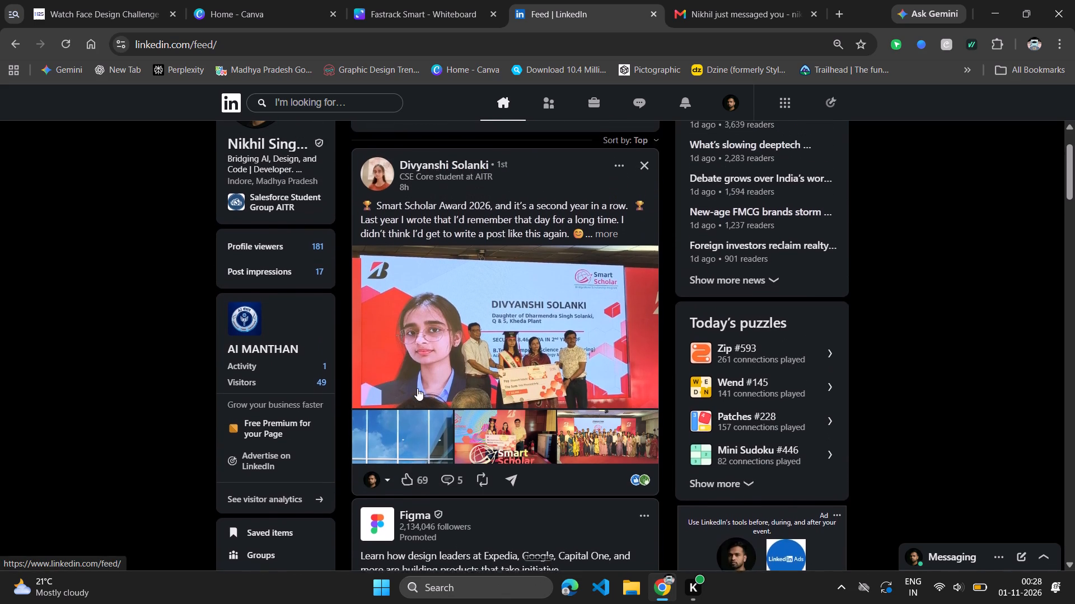
scroll(417, 388, "up", 3)
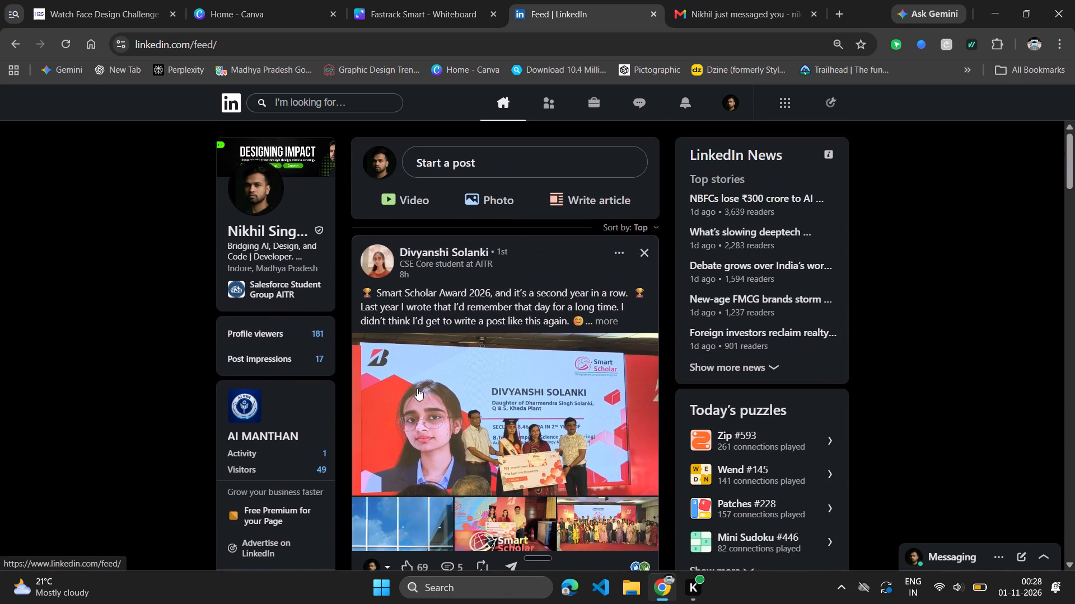
scroll(417, 388, "down", 1)
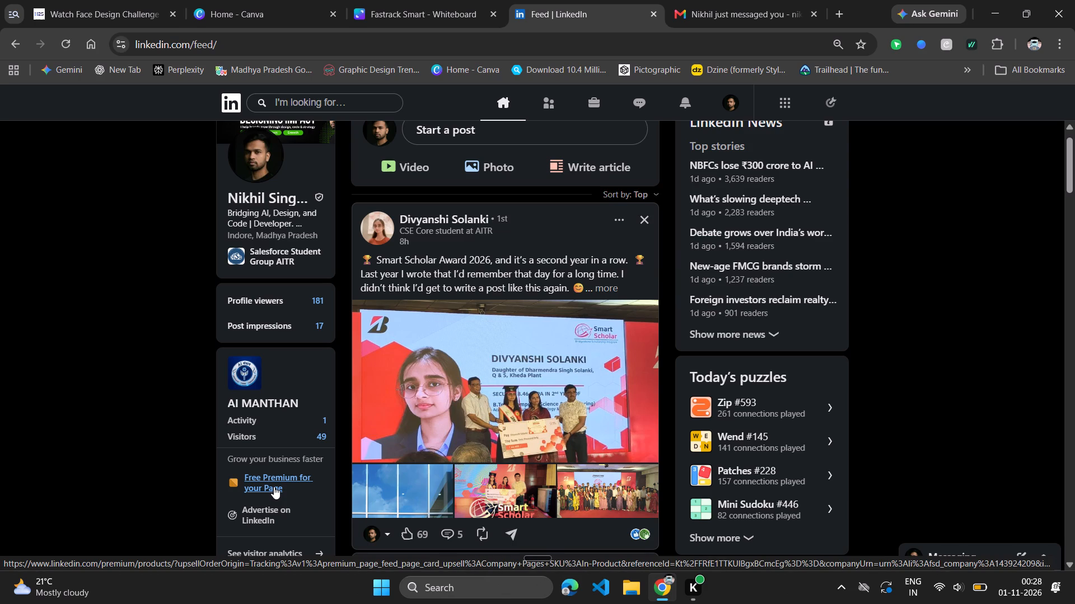
View the Free Premium for your Page offer for the AI MANTHAN page and reload it.
left_click(274, 487, "ctrl")
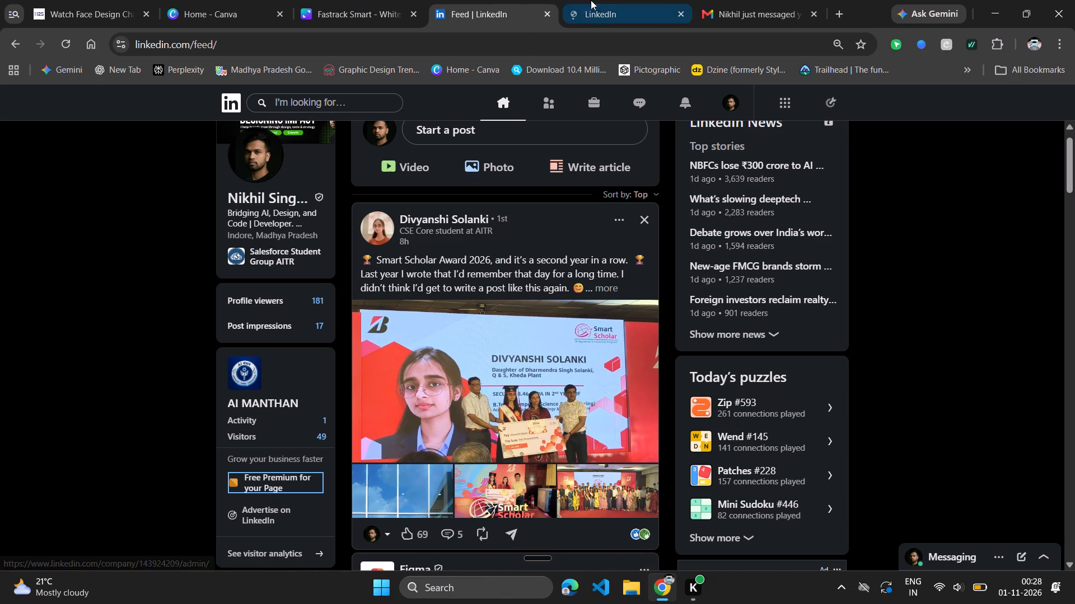
left_click(593, 0)
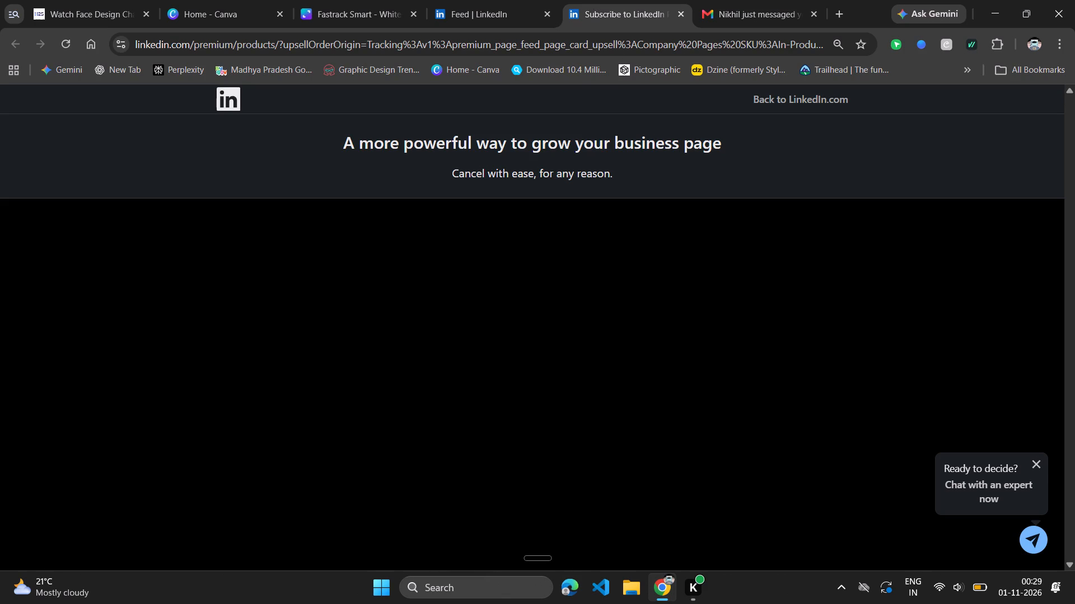
left_click(599, 134)
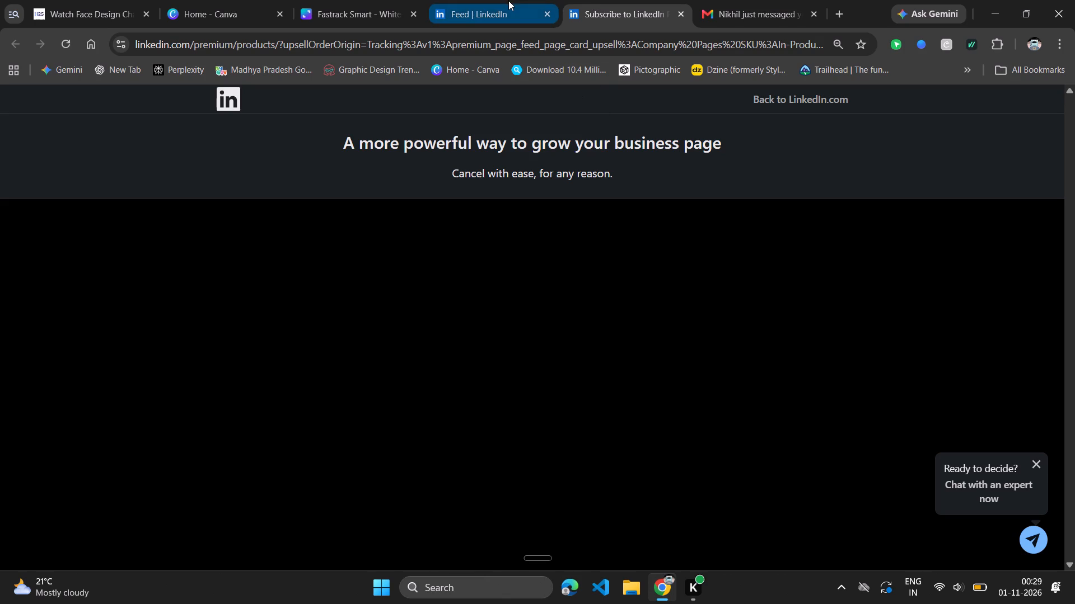
left_click(67, 49)
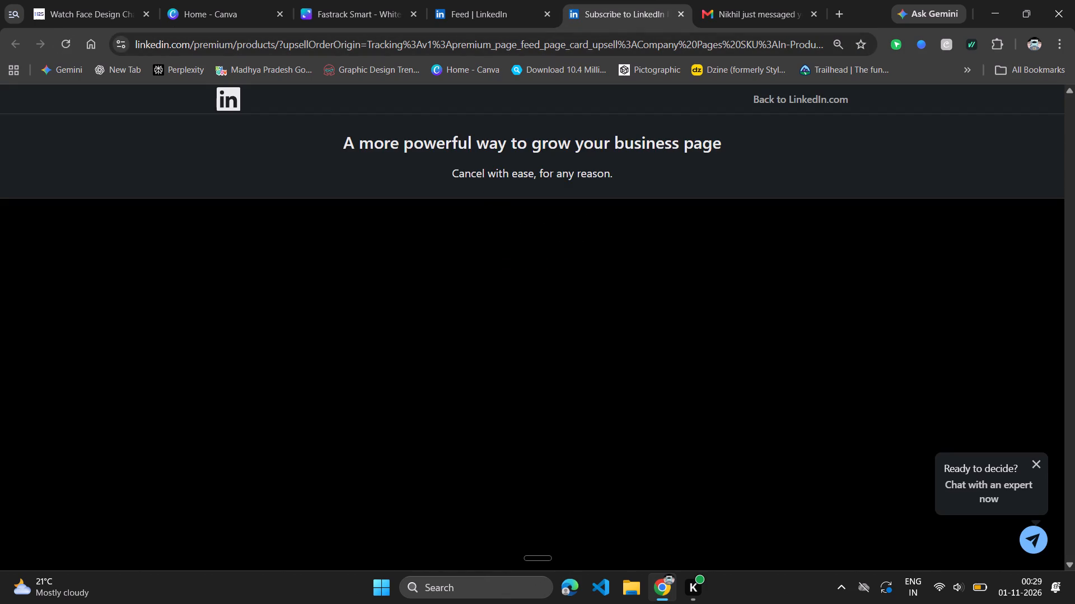
left_click(547, 145)
Return to the LinkedIn feed, reopen the Free Premium for your Page offer from there and look through it.
left_click(516, 0)
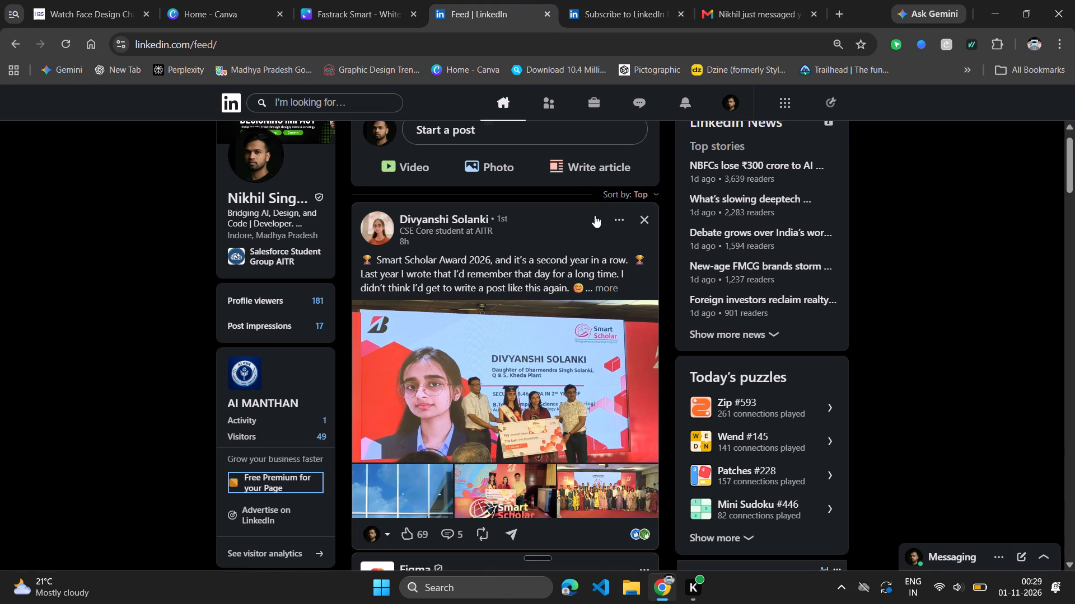
left_click(270, 486)
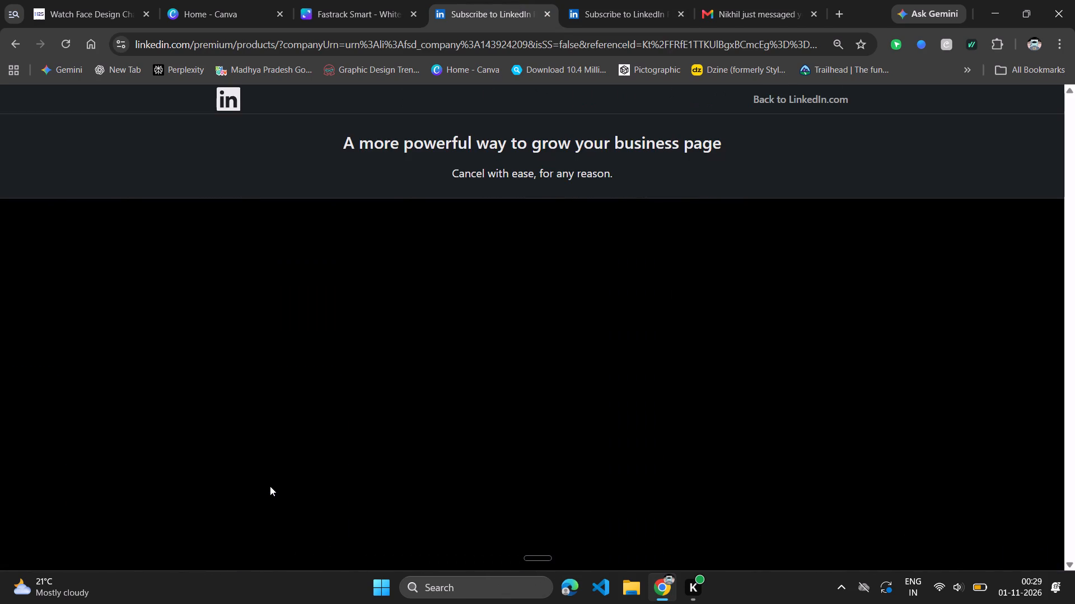
scroll(882, 482, "down", 1)
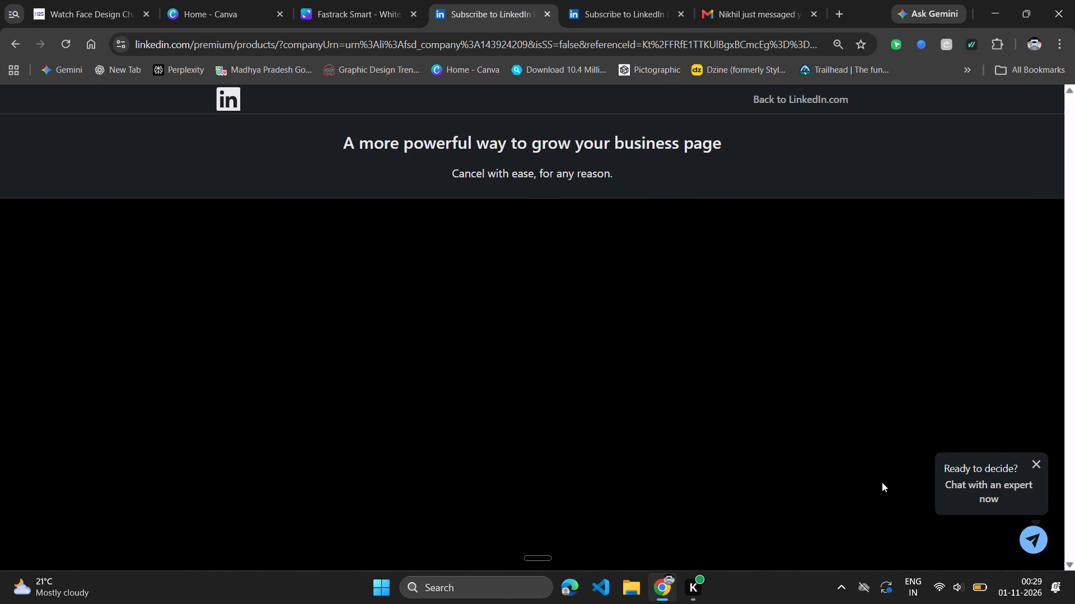
scroll(882, 482, "down", 2)
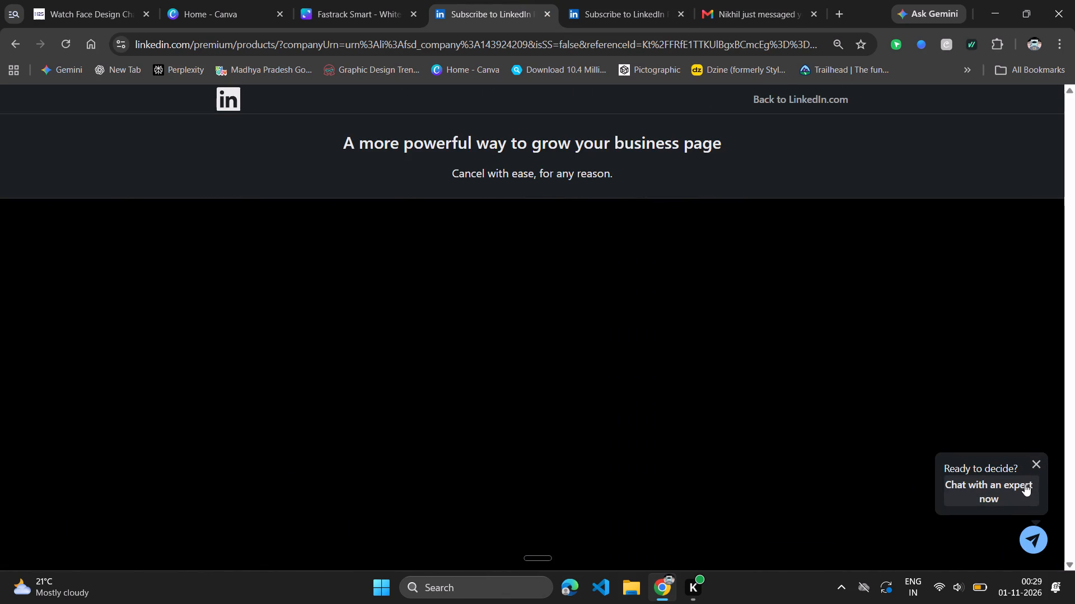